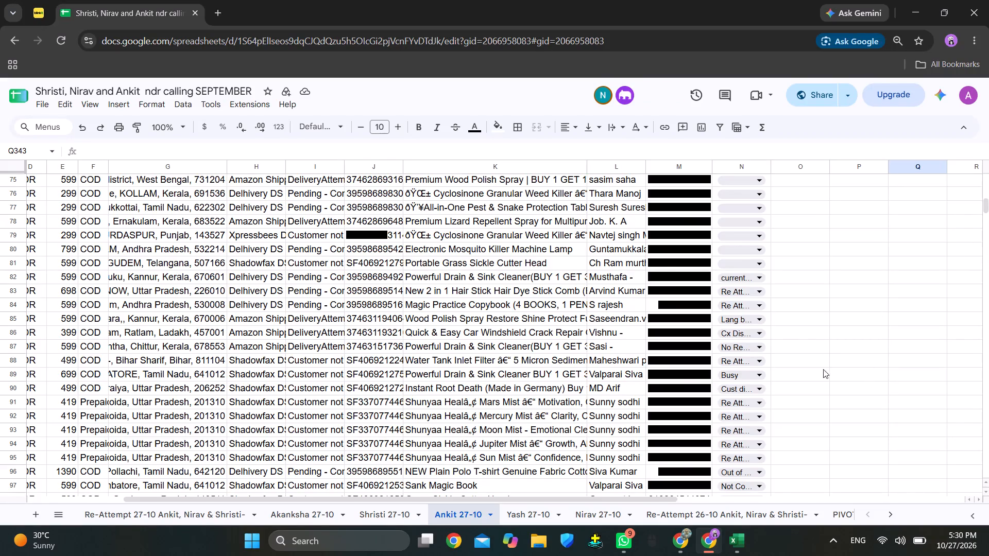
# Look through the call records and their remarks on the Ankit 27-10 sheet.
pyautogui.scroll(6, 802, 305)
pyautogui.scroll(-1, 805, 304)
pyautogui.scroll(1, 806, 303)
pyautogui.scroll(-1, 821, 263)
pyautogui.scroll(1, 821, 263)
pyautogui.scroll(-1, 823, 262)
pyautogui.scroll(6, 823, 261)
pyautogui.scroll(-1, 825, 253)
pyautogui.scroll(10, 825, 253)
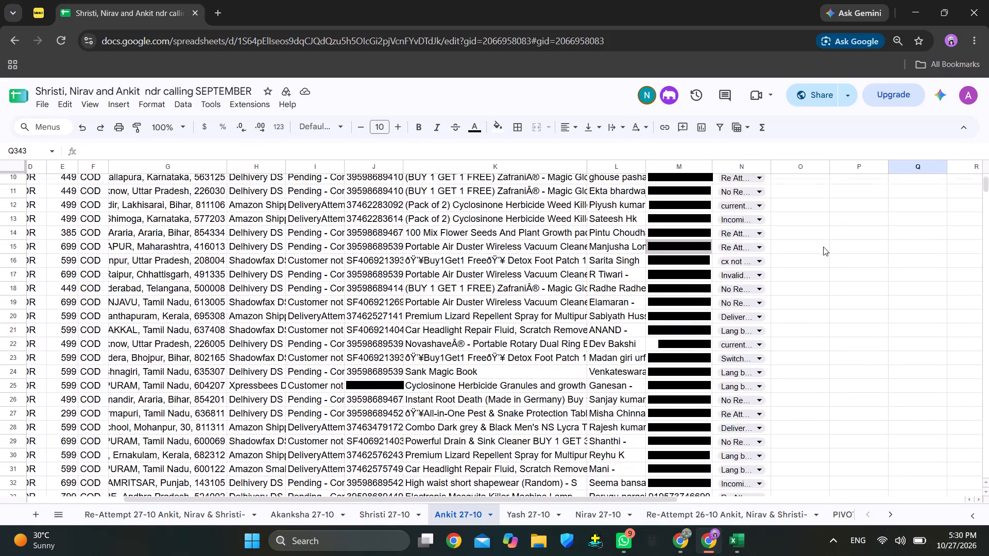
pyautogui.scroll(-1, 824, 246)
pyautogui.scroll(1, 824, 245)
# Create a pivot table from the Remarks column (N:N), placed on the existing Ankit 27-10 sheet at cell H256 below the data.
pyautogui.click(744, 165)
pyautogui.scroll(-8, 500, 292)
pyautogui.scroll(1, 223, 389)
pyautogui.scroll(-1, 222, 388)
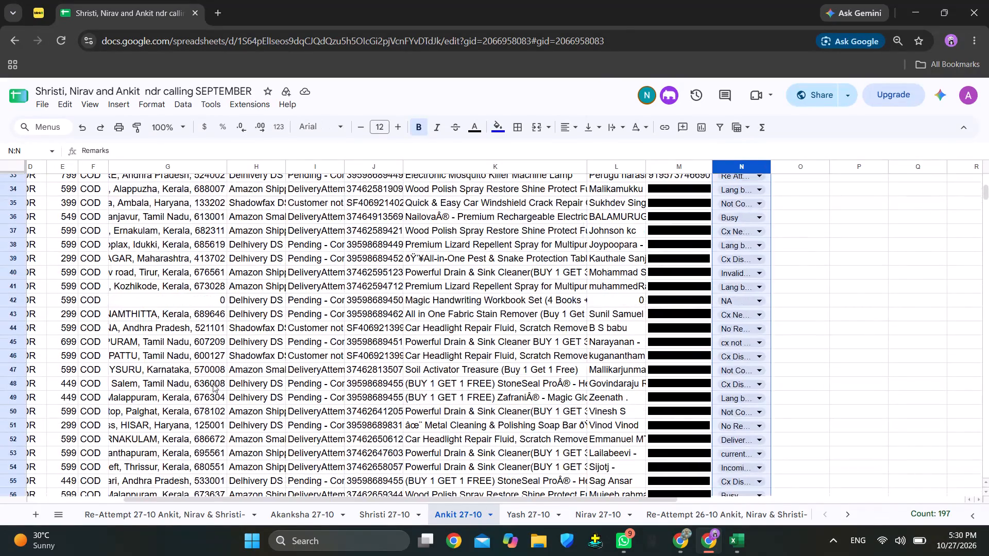
pyautogui.scroll(1, 198, 405)
pyautogui.scroll(-6, 198, 405)
pyautogui.scroll(1, 193, 419)
pyautogui.scroll(-2, 194, 418)
pyautogui.scroll(1, 229, 412)
pyautogui.scroll(-3, 228, 412)
pyautogui.scroll(1, 212, 423)
pyautogui.scroll(-3, 239, 415)
pyautogui.scroll(1, 208, 411)
pyautogui.scroll(-7, 208, 411)
pyautogui.scroll(1, 229, 408)
pyautogui.scroll(-3, 229, 408)
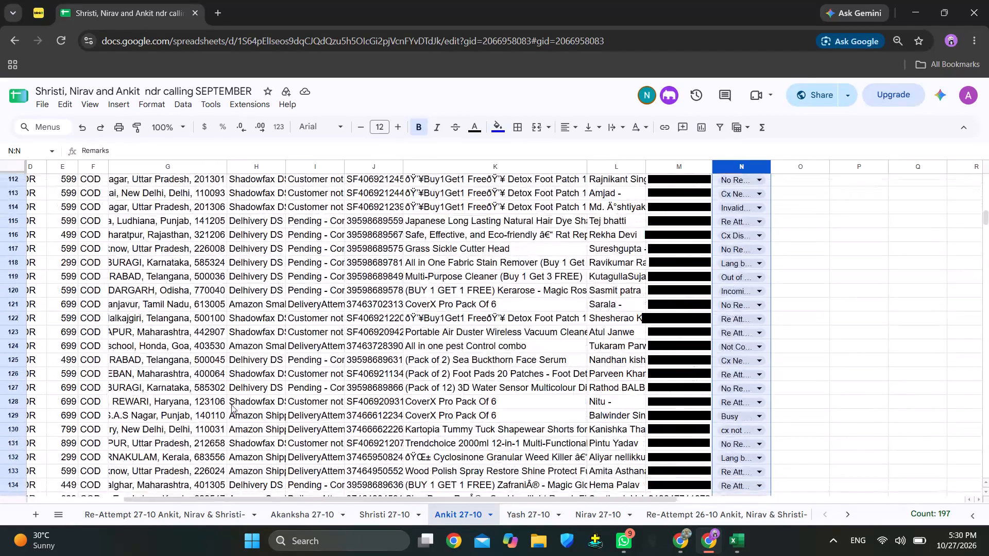
pyautogui.scroll(-5, 231, 405)
pyautogui.scroll(2, 230, 406)
pyautogui.scroll(-19, 228, 407)
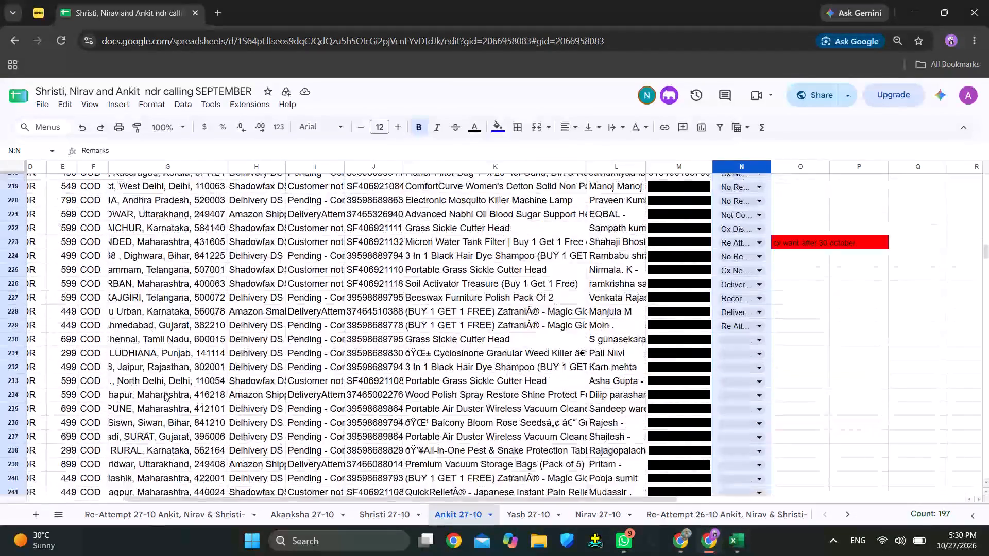
pyautogui.scroll(-6, 164, 392)
pyautogui.scroll(2, 241, 351)
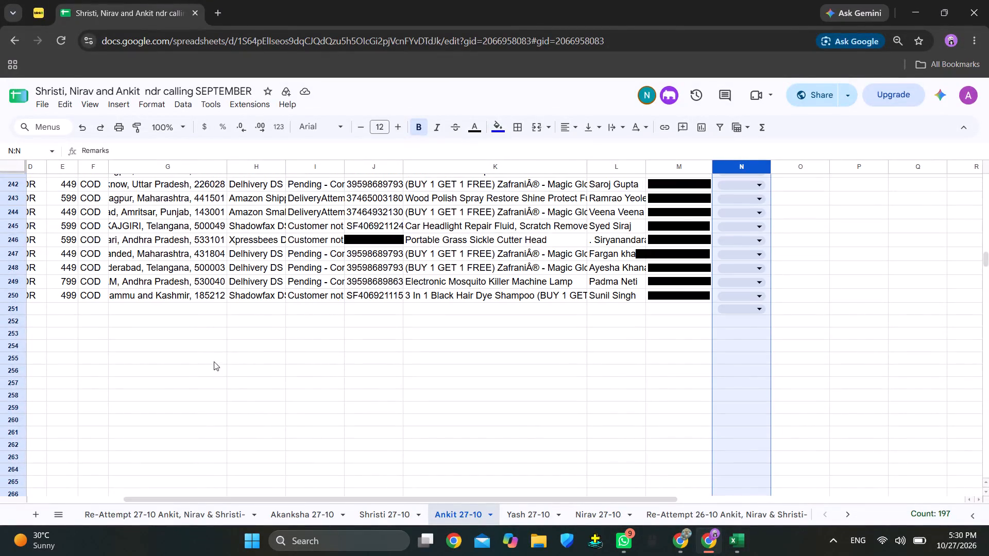
pyautogui.click(126, 106)
pyautogui.click(176, 252)
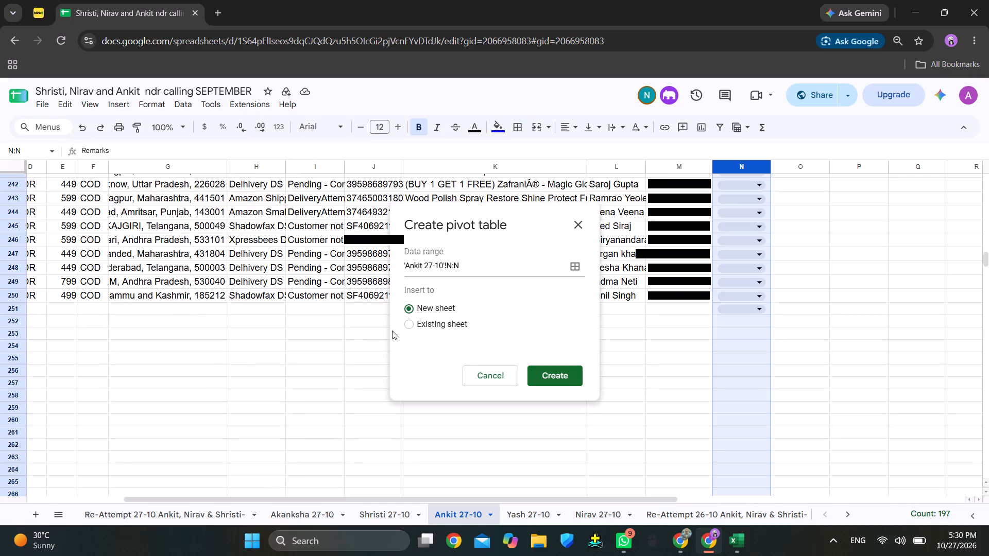
pyautogui.click(432, 325)
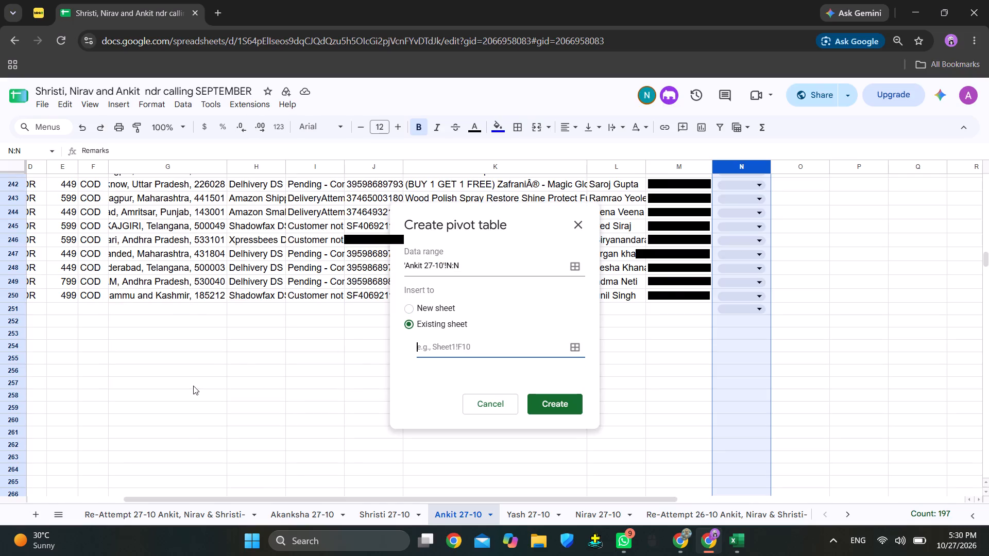
pyautogui.click(245, 370)
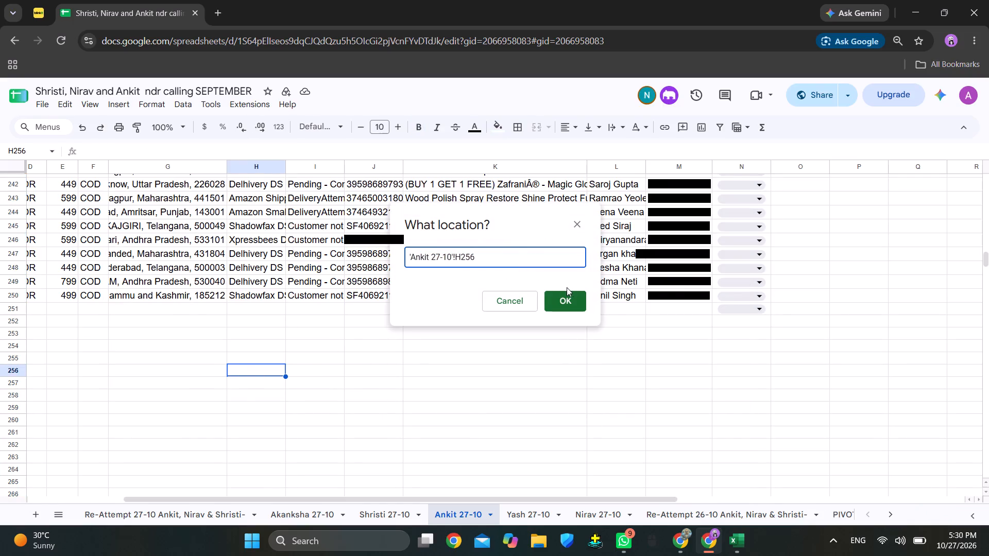
pyautogui.click(564, 299)
pyautogui.click(565, 386)
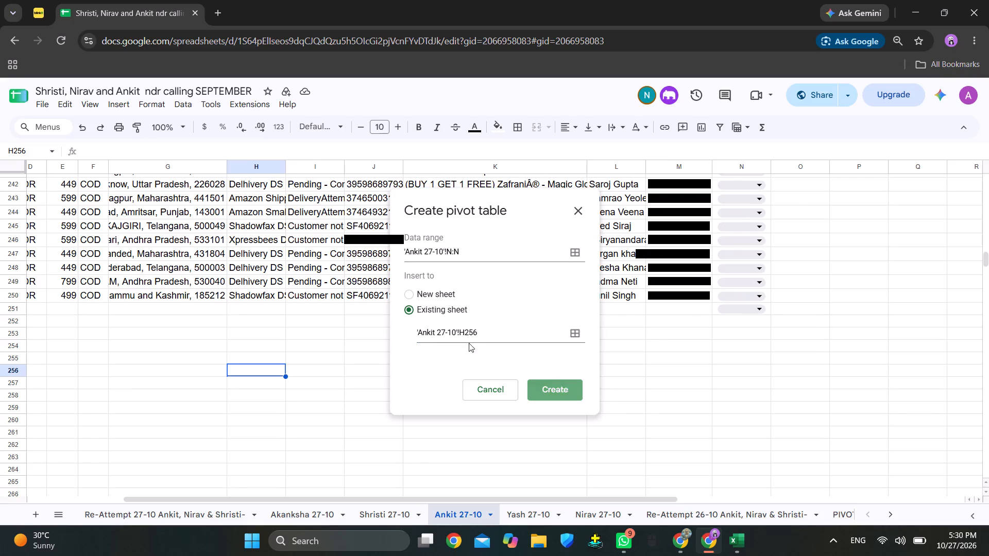
# Apply the suggested Count of Remarks for each Remarks to the pivot table, close its editor and view the whole table.
pyautogui.click(781, 248)
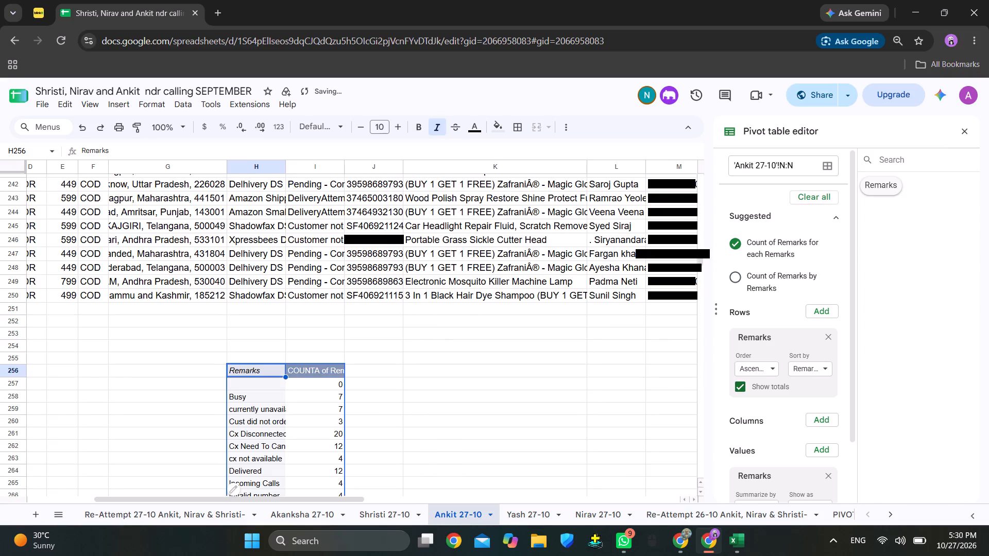
pyautogui.click(965, 135)
pyautogui.scroll(-2, 418, 326)
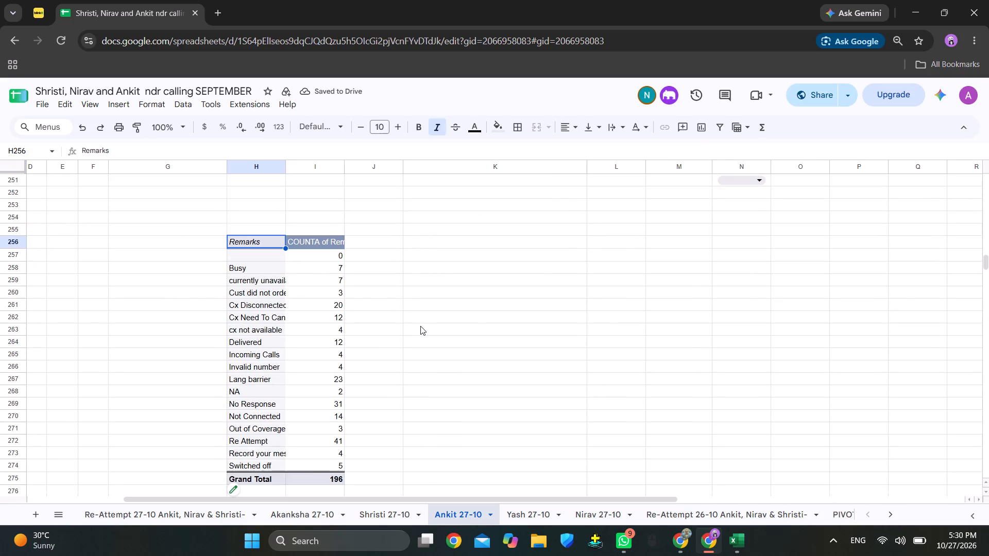
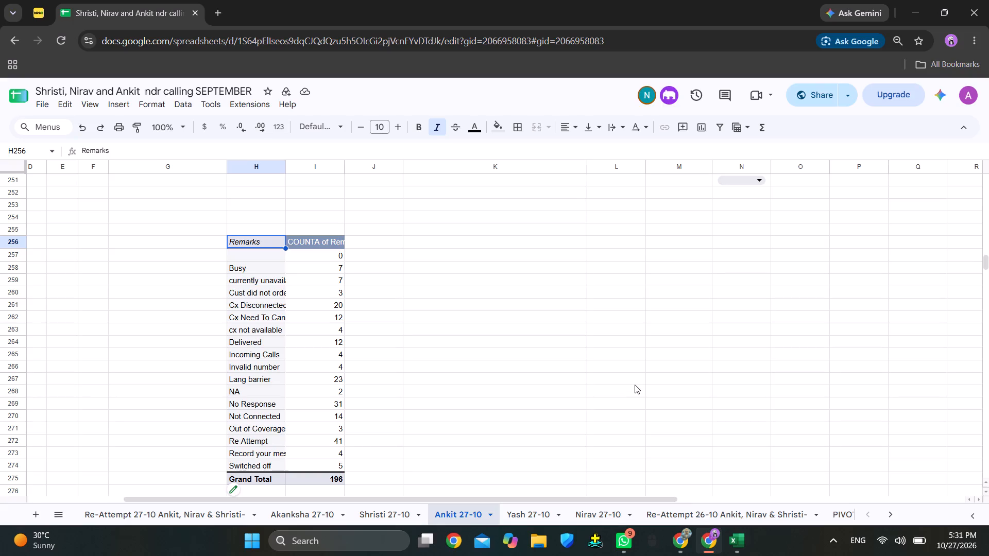
# Set the remark for the Grass Sickle Cutter Head order in row 172 to Busy.
pyautogui.scroll(1, 785, 330)
pyautogui.scroll(-1, 785, 330)
pyautogui.scroll(11, 785, 330)
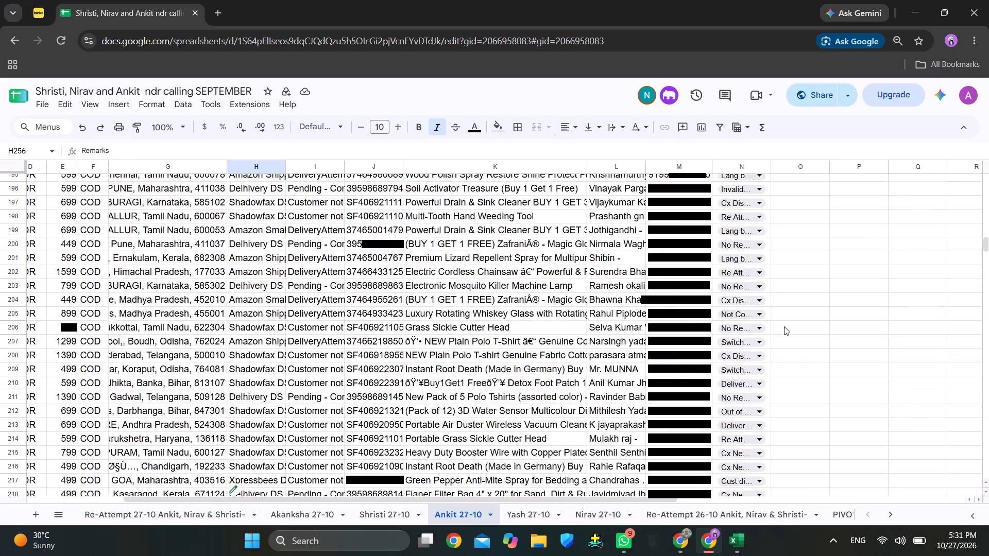
pyautogui.scroll(5, 784, 326)
pyautogui.scroll(-1, 785, 324)
pyautogui.scroll(1, 785, 324)
pyautogui.scroll(-1, 785, 324)
pyautogui.scroll(1, 785, 322)
pyautogui.scroll(-1, 785, 322)
pyautogui.scroll(4, 785, 322)
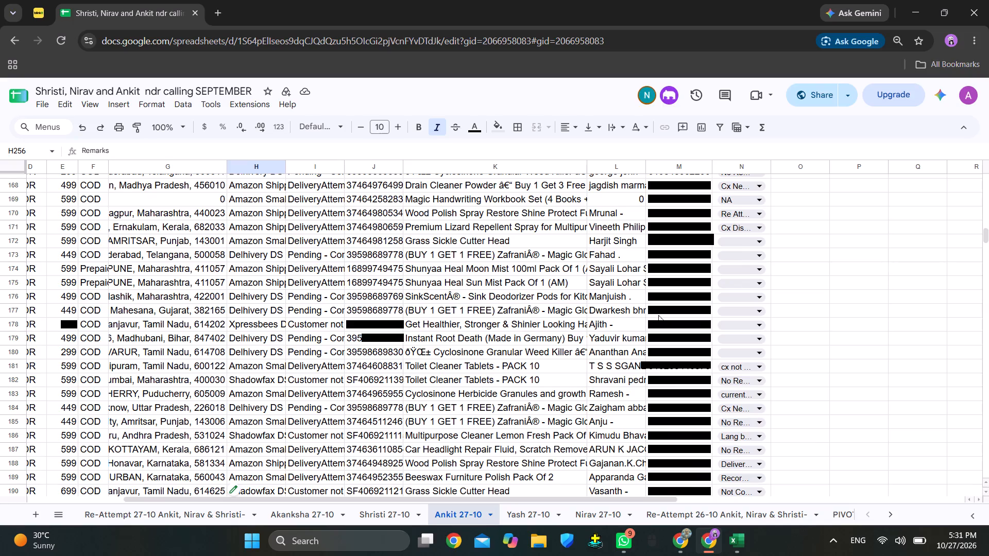
pyautogui.click(747, 302)
pyautogui.scroll(-3, 763, 404)
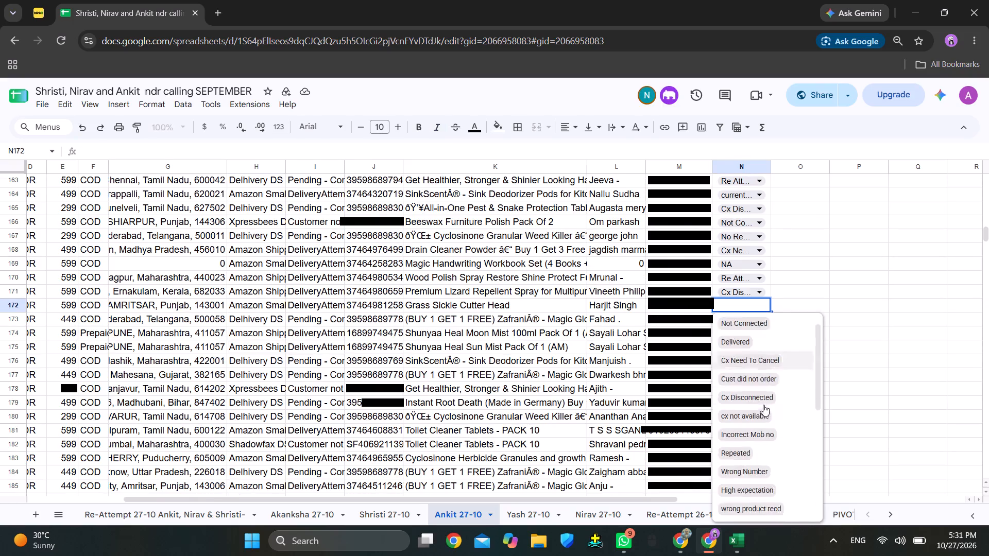
pyautogui.scroll(-2, 753, 413)
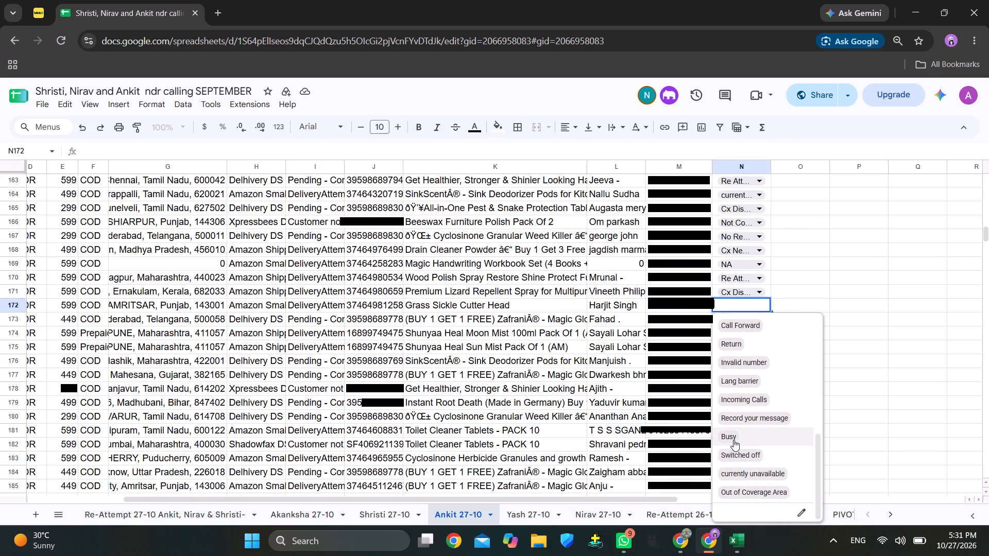
pyautogui.click(730, 438)
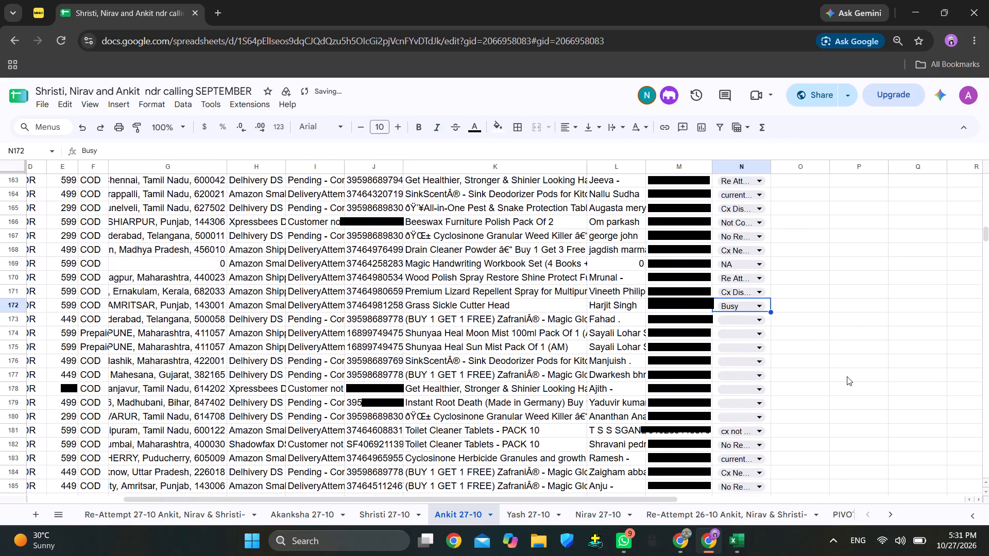
# Set the remark for the Polo T-shirt order in row 59 to Re Attempt and select the phone number in row 60.
pyautogui.scroll(6, 847, 374)
pyautogui.scroll(-2, 847, 370)
pyautogui.scroll(10, 847, 370)
pyautogui.scroll(-1, 847, 370)
pyautogui.scroll(1, 847, 370)
pyautogui.scroll(-1, 847, 370)
pyautogui.scroll(4, 847, 370)
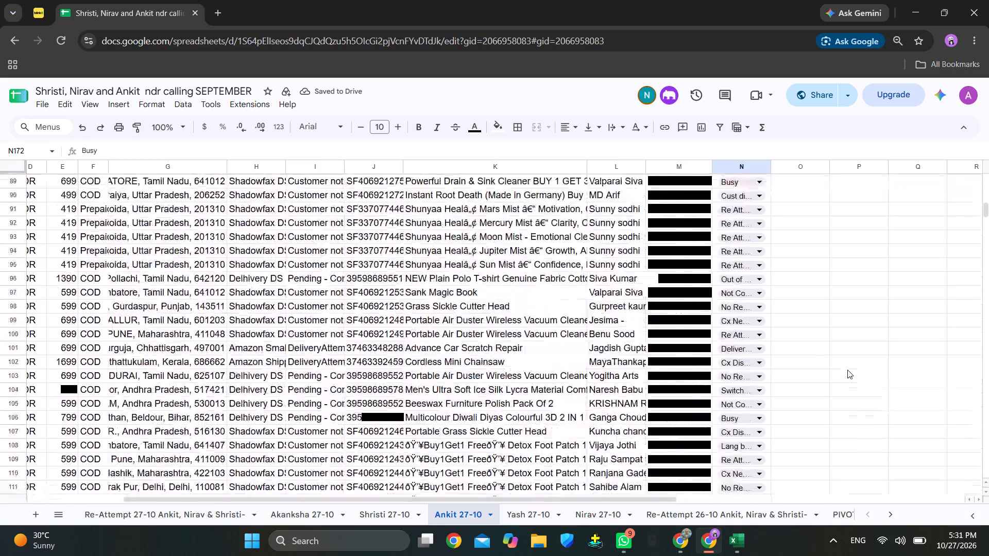
pyautogui.scroll(6, 847, 370)
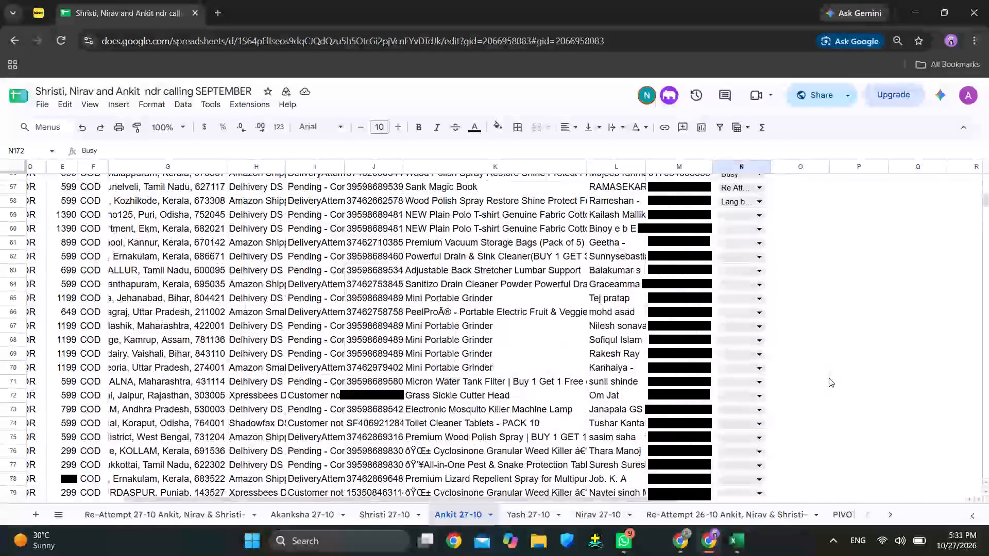
pyautogui.scroll(1, 829, 378)
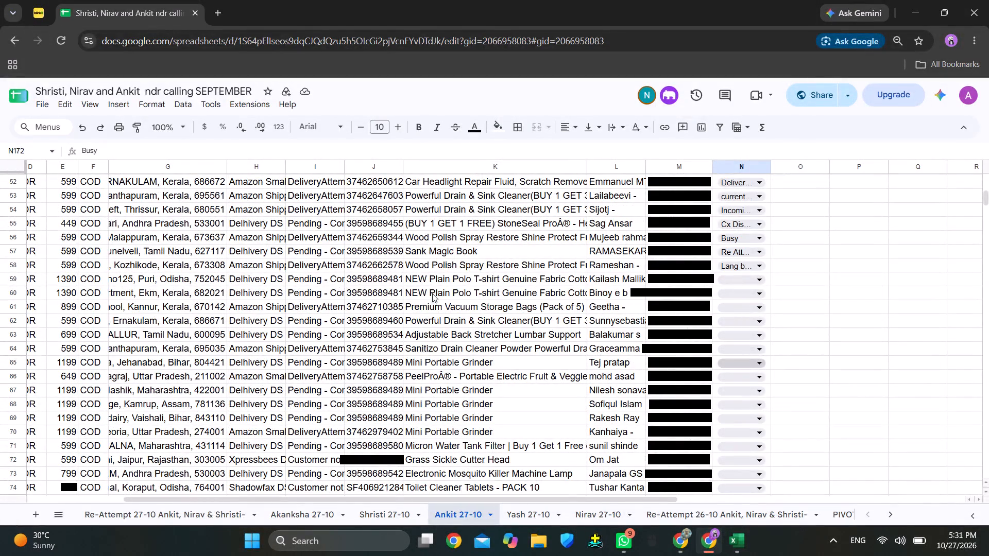
pyautogui.click(742, 279)
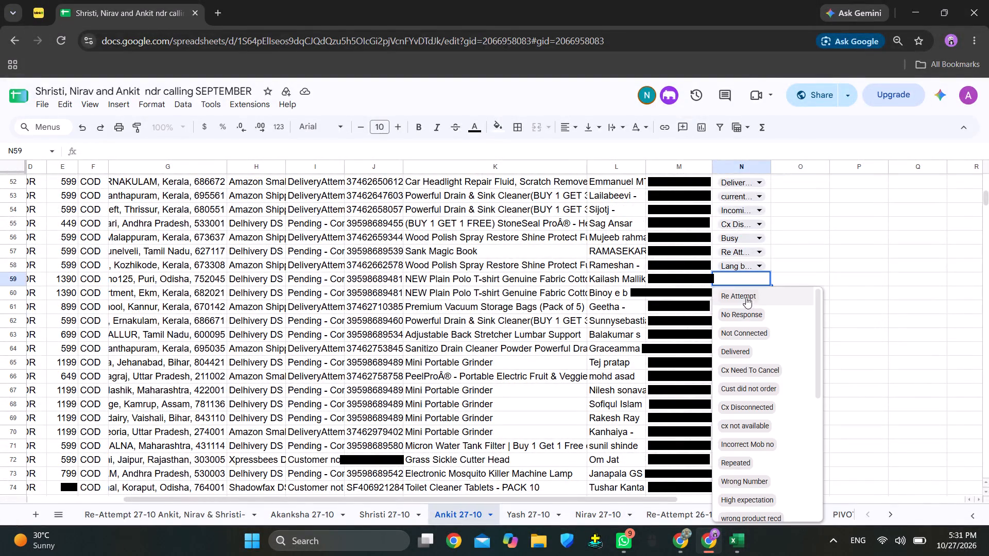
pyautogui.click(746, 297)
pyautogui.click(675, 293)
# Check the remark counts and grand total in the pivot table below the data.
pyautogui.scroll(1, 835, 351)
pyautogui.scroll(-16, 832, 352)
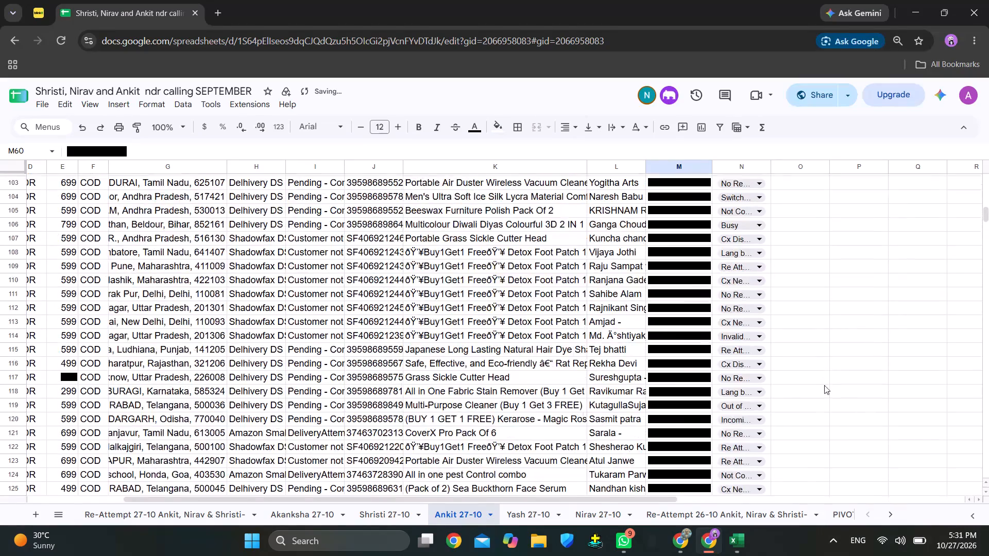
pyautogui.scroll(-16, 824, 385)
pyautogui.scroll(1, 827, 389)
pyautogui.scroll(-2, 827, 389)
pyautogui.scroll(1, 827, 402)
pyautogui.scroll(-5, 826, 402)
pyautogui.scroll(1, 621, 415)
pyautogui.scroll(-5, 585, 411)
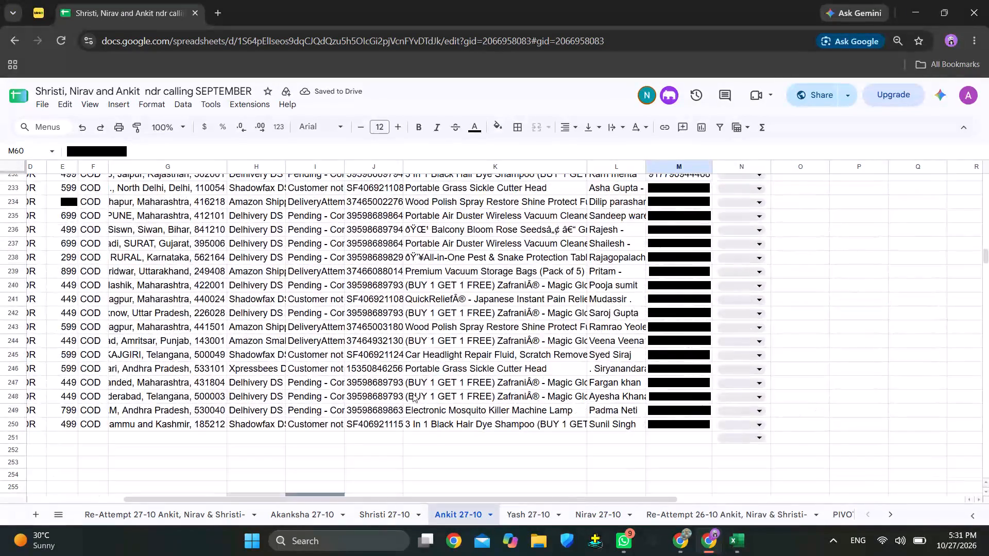
pyautogui.scroll(-4, 413, 393)
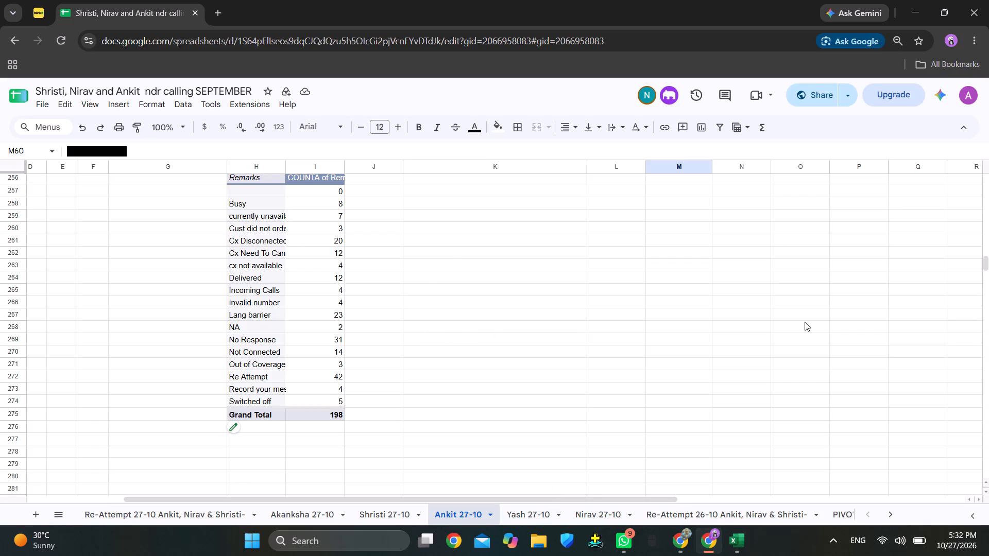
# Set the remark for the order in row 60 to Incoming Calls and select the phone number in row 61.
pyautogui.scroll(20, 806, 322)
pyautogui.scroll(1, 806, 322)
pyautogui.scroll(-1, 804, 318)
pyautogui.scroll(12, 804, 318)
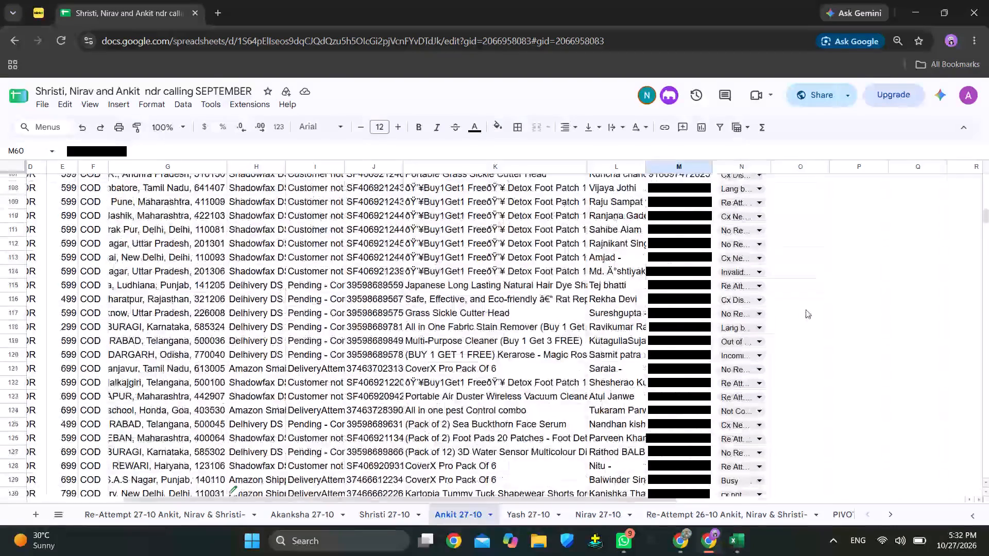
pyautogui.scroll(5, 806, 309)
pyautogui.scroll(-1, 806, 309)
pyautogui.scroll(7, 806, 308)
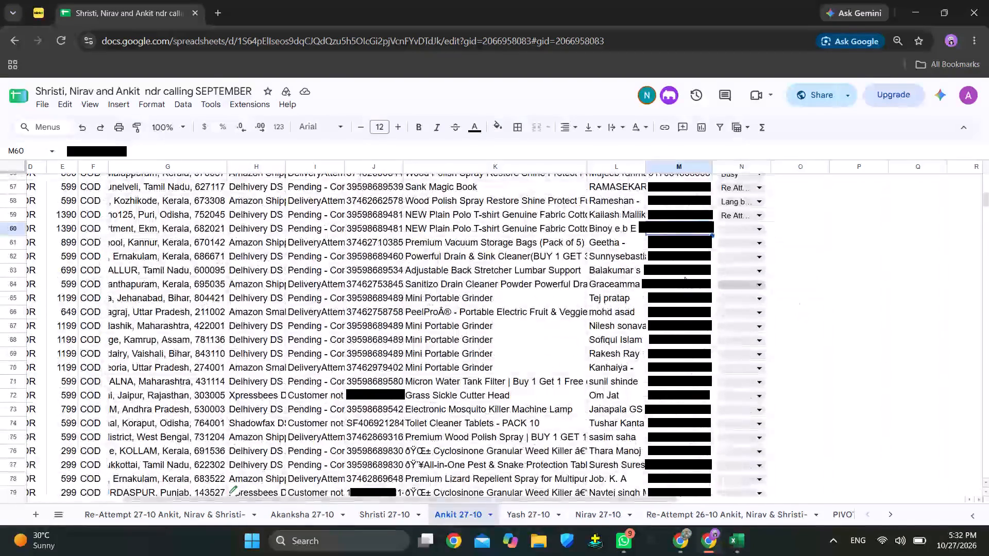
pyautogui.click(626, 230)
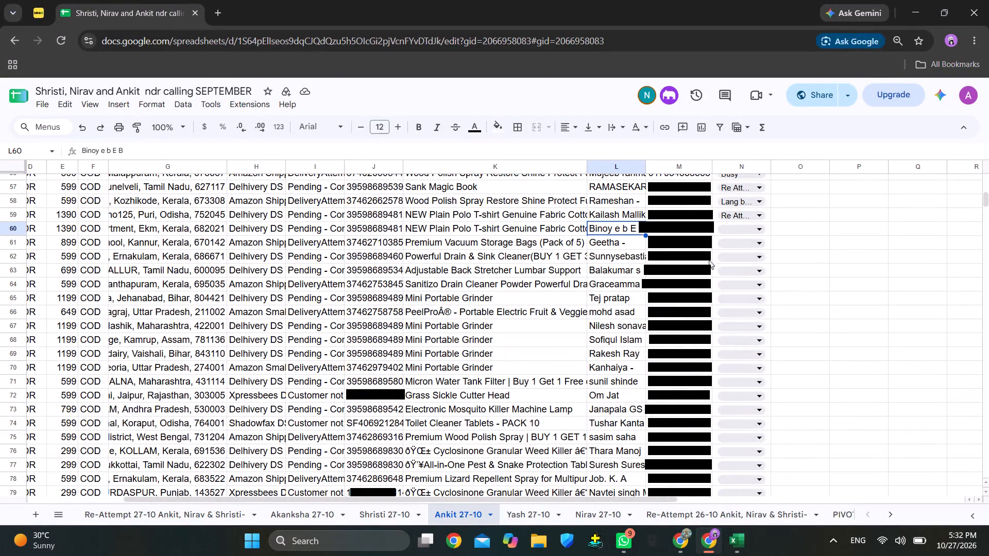
pyautogui.click(745, 229)
pyautogui.press('i')
pyautogui.press('n')
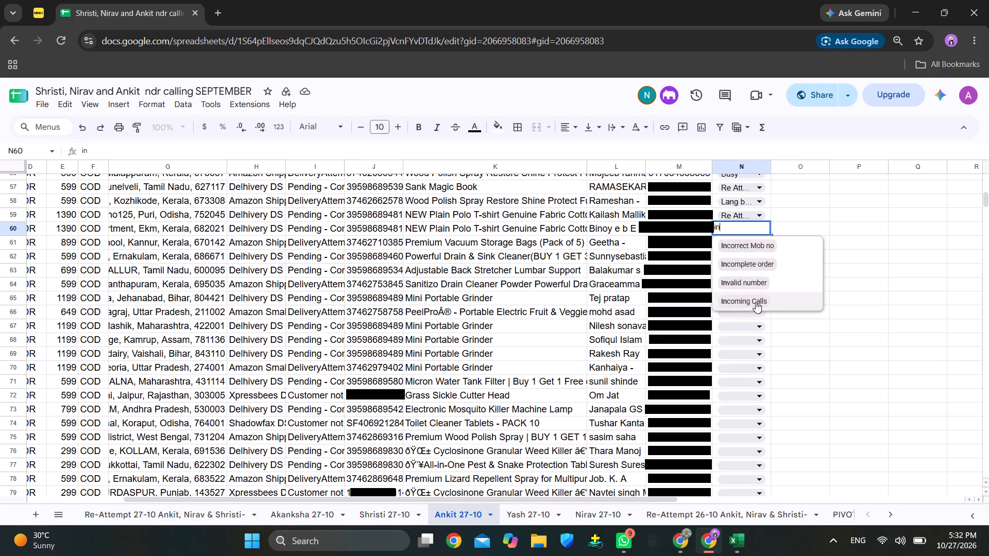
pyautogui.click(757, 302)
pyautogui.click(692, 240)
# Check the pivot table's remark counts and grand total again below the call records.
pyautogui.scroll(-7, 858, 306)
pyautogui.scroll(1, 853, 371)
pyautogui.scroll(-6, 853, 371)
pyautogui.scroll(1, 847, 387)
pyautogui.scroll(-1, 847, 387)
pyautogui.scroll(1, 847, 388)
pyautogui.scroll(-15, 847, 388)
pyautogui.scroll(-6, 842, 389)
pyautogui.scroll(1, 844, 387)
pyautogui.scroll(-1, 844, 387)
pyautogui.scroll(1, 844, 387)
pyautogui.scroll(-1, 845, 387)
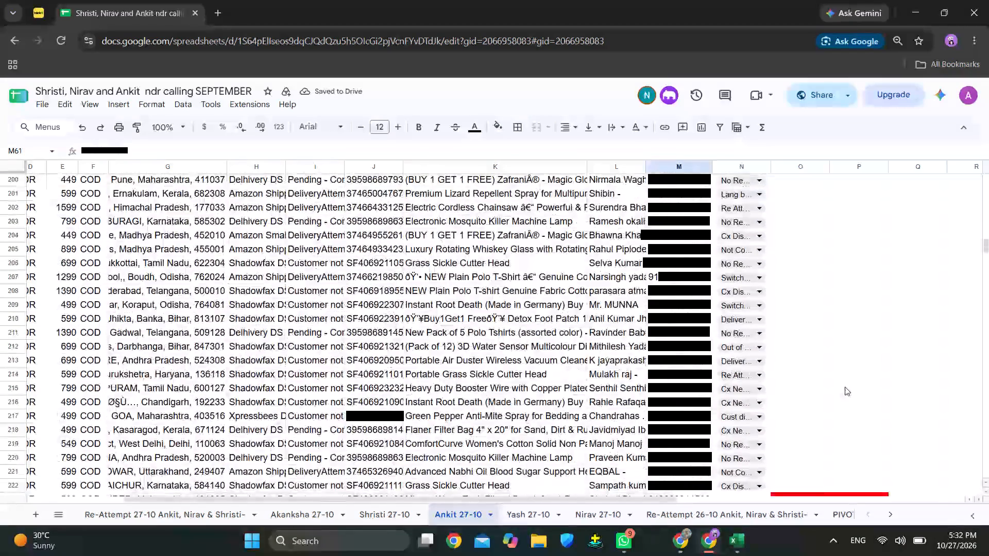
pyautogui.scroll(-8, 845, 387)
pyautogui.scroll(-2, 802, 395)
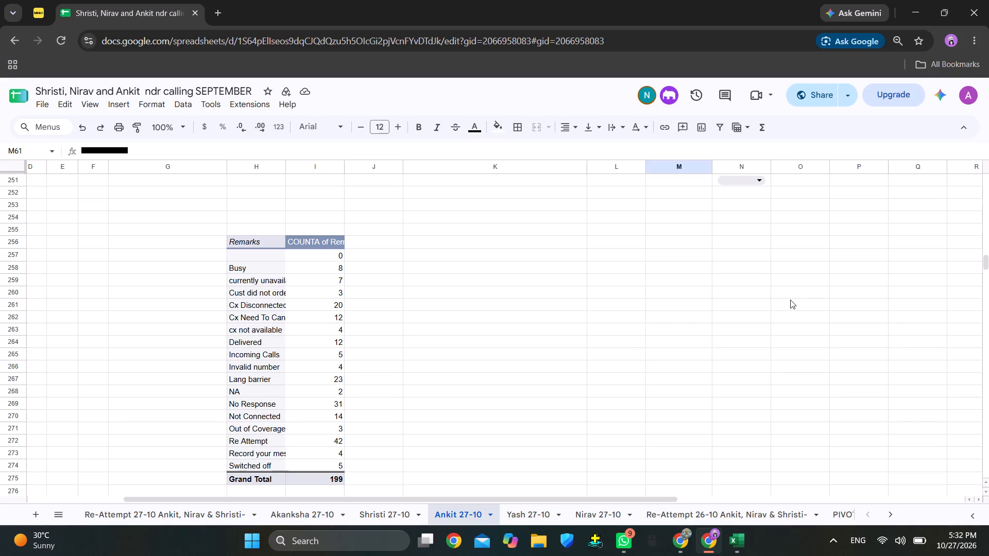
# Set the remark for the Premium Vacuum Storage Bags order in row 61 to Not Connected and select the phone number in row 62.
pyautogui.scroll(-1, 886, 289)
pyautogui.scroll(18, 886, 290)
pyautogui.scroll(-1, 877, 292)
pyautogui.scroll(19, 877, 292)
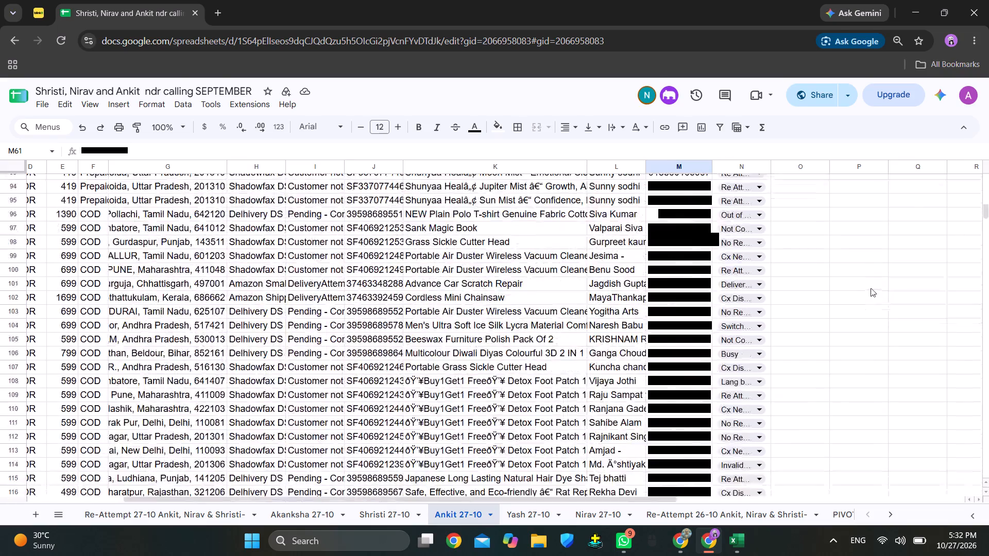
pyautogui.scroll(7, 871, 288)
pyautogui.click(633, 245)
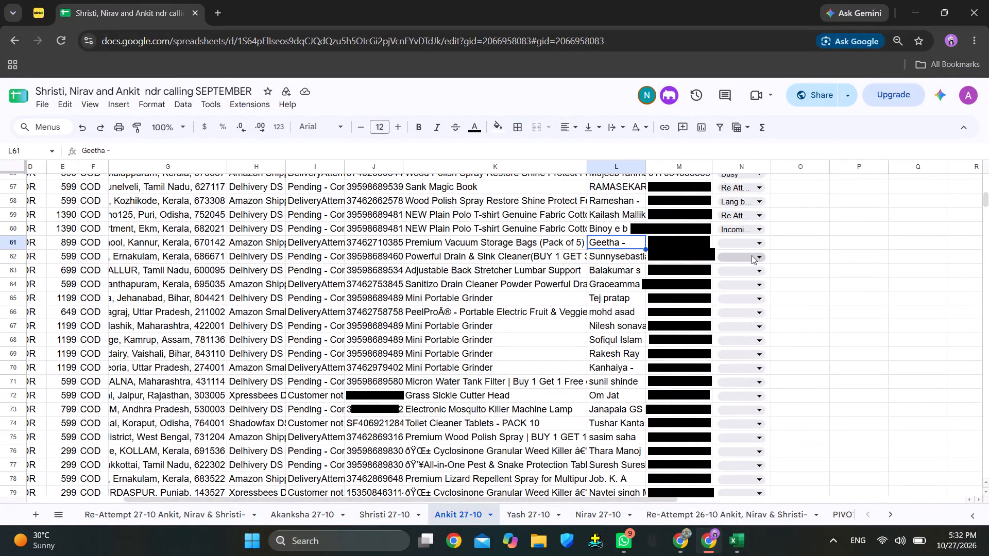
pyautogui.click(755, 242)
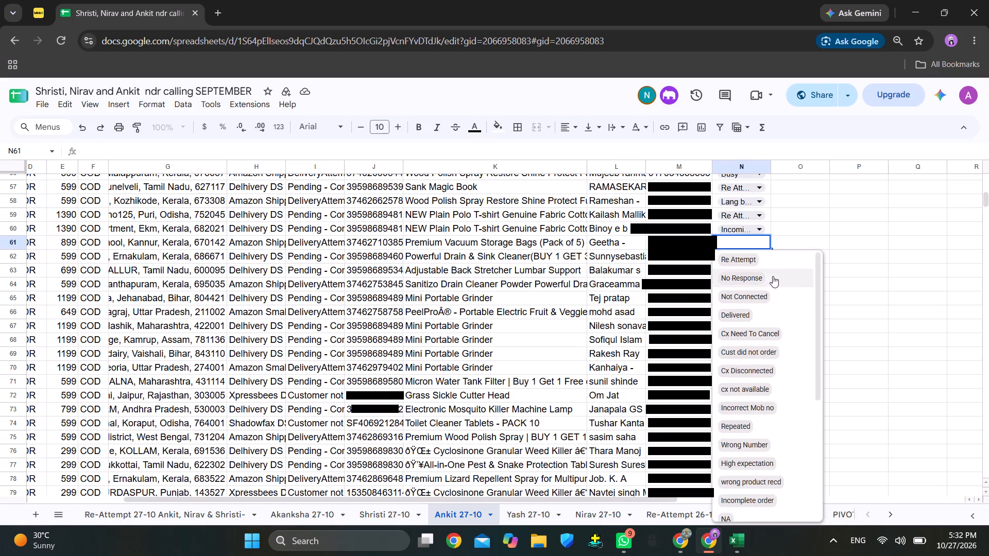
pyautogui.click(752, 297)
pyautogui.click(687, 258)
# Look over the remaining rows with blank remarks and check the counts in the pivot table.
pyautogui.scroll(-4, 857, 315)
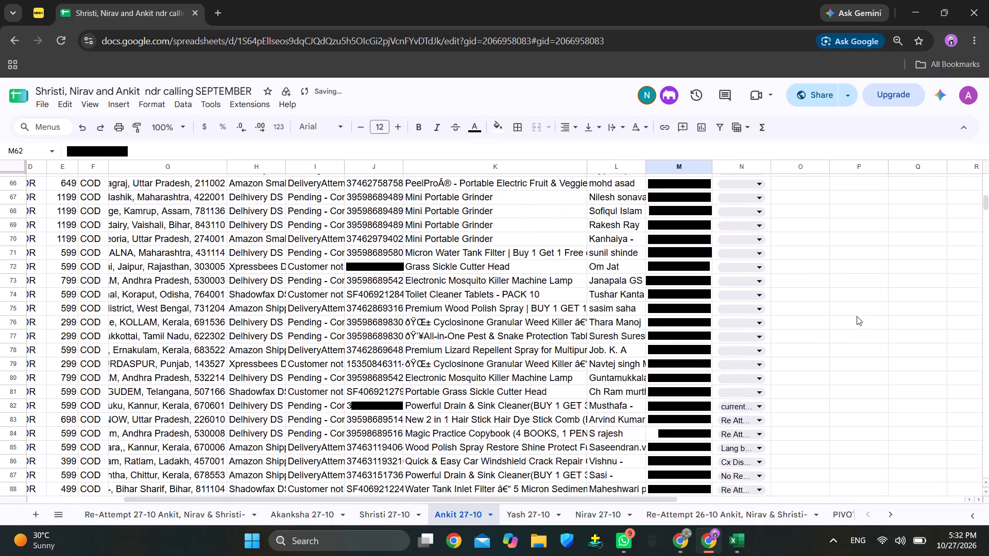
pyautogui.scroll(-16, 857, 316)
pyautogui.scroll(1, 846, 355)
pyautogui.scroll(-7, 846, 355)
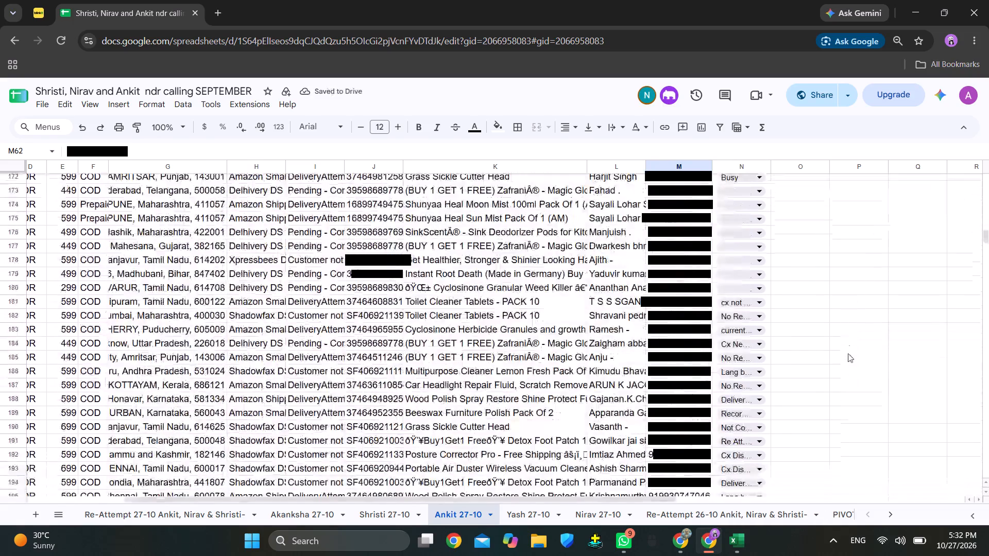
pyautogui.scroll(-5, 848, 353)
pyautogui.scroll(3, 848, 352)
pyautogui.scroll(-1, 848, 352)
pyautogui.scroll(2, 848, 352)
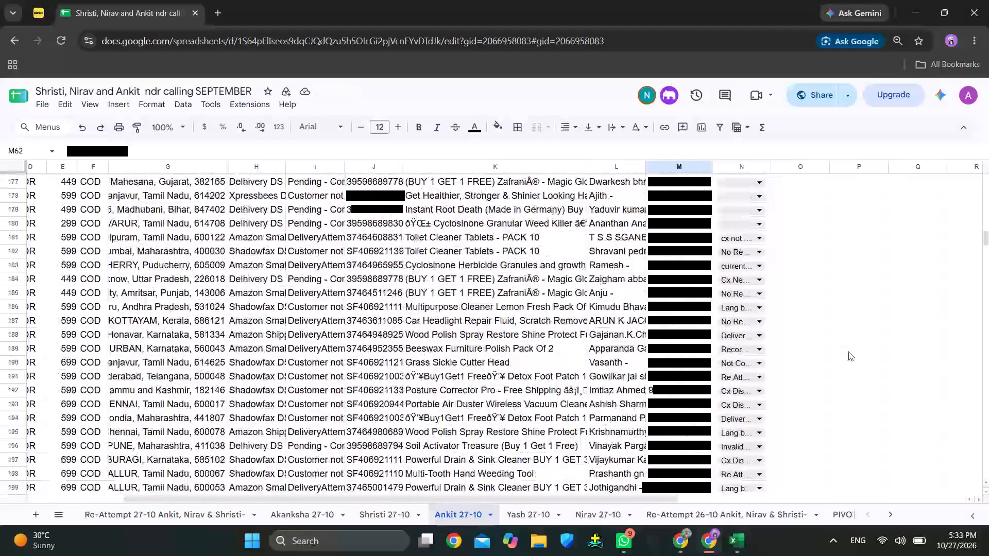
pyautogui.scroll(3, 848, 352)
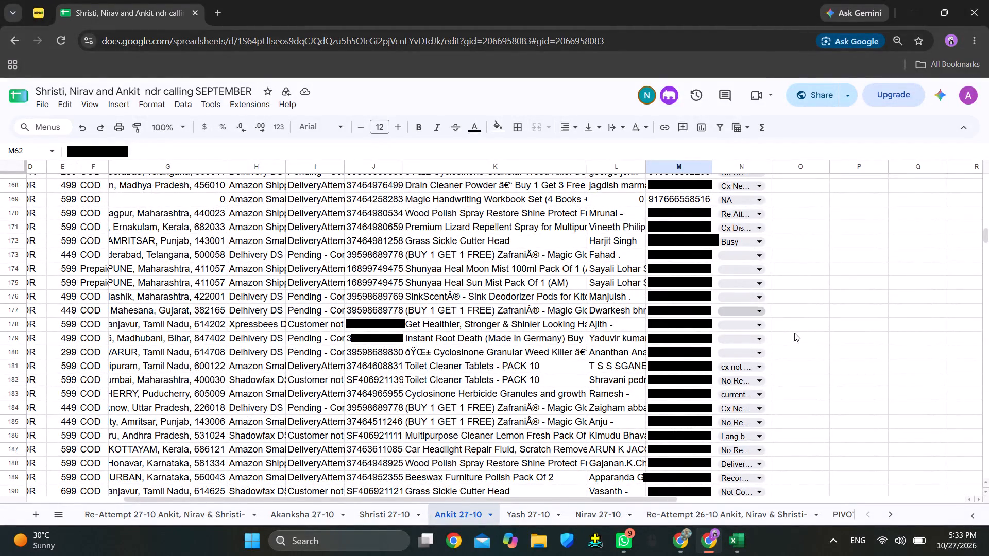
pyautogui.scroll(-11, 850, 361)
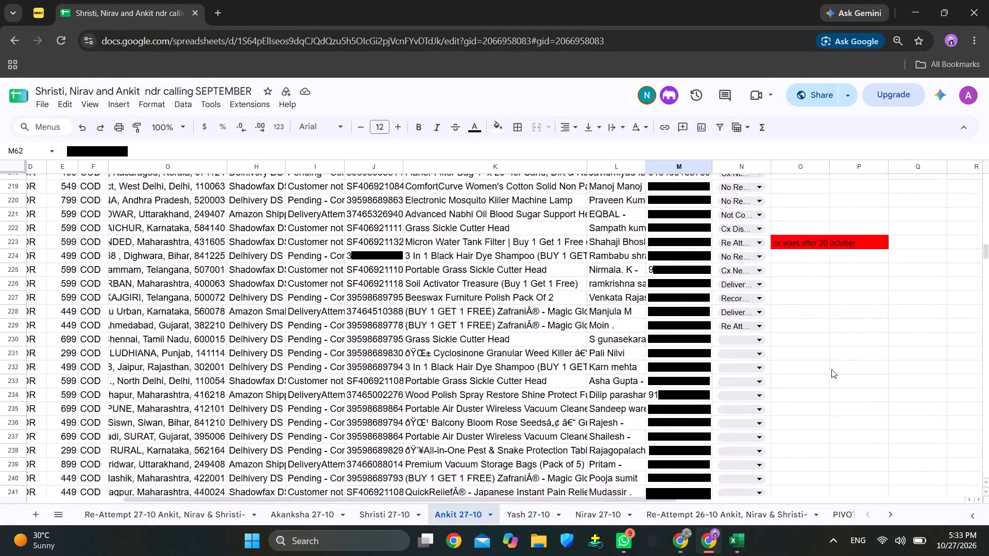
pyautogui.scroll(-6, 831, 369)
pyautogui.scroll(-2, 707, 375)
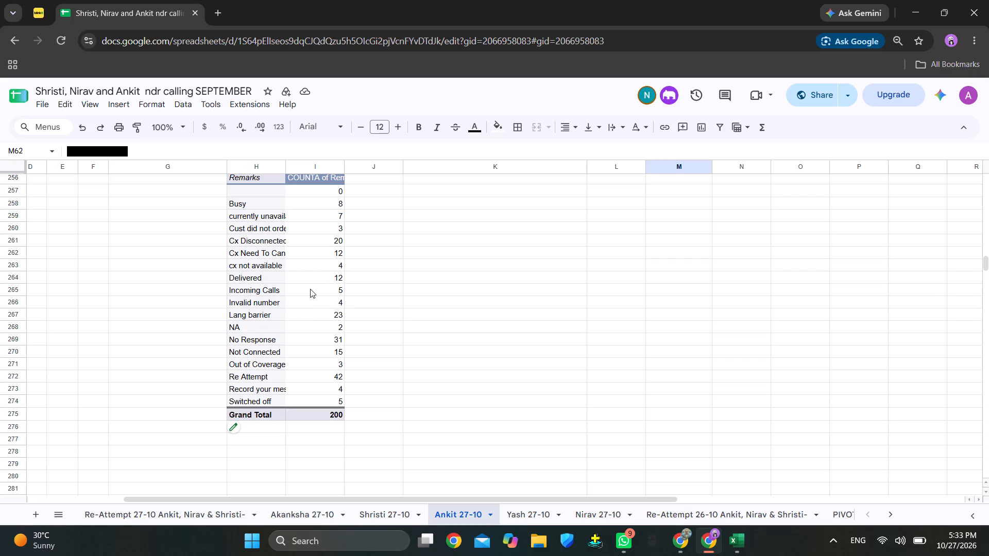
# Set the remark for the Powerful Drain & Sink Cleaner order in row 62 to Lang barrier and select the phone number in row 63.
pyautogui.scroll(13, 934, 287)
pyautogui.scroll(-1, 935, 289)
pyautogui.scroll(4, 935, 289)
pyautogui.scroll(-1, 935, 288)
pyautogui.scroll(1, 935, 288)
pyautogui.scroll(-1, 935, 288)
pyautogui.scroll(10, 935, 288)
pyautogui.scroll(12, 860, 300)
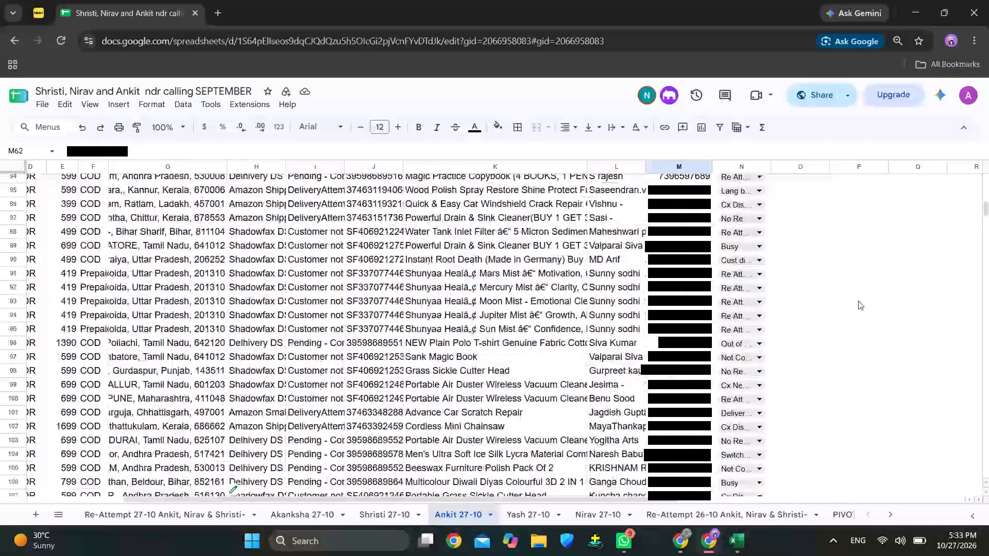
pyautogui.scroll(7, 852, 302)
pyautogui.click(627, 320)
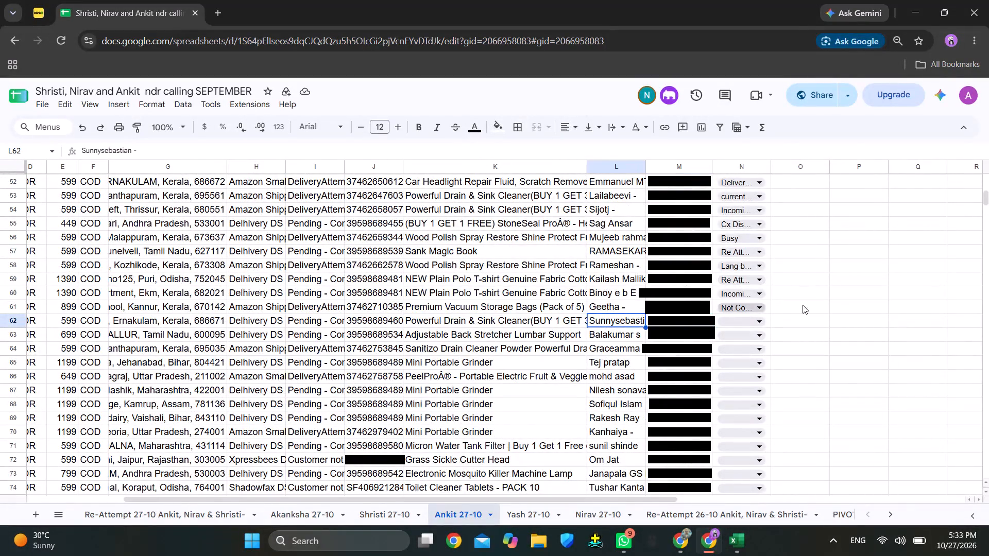
pyautogui.scroll(-1, 861, 306)
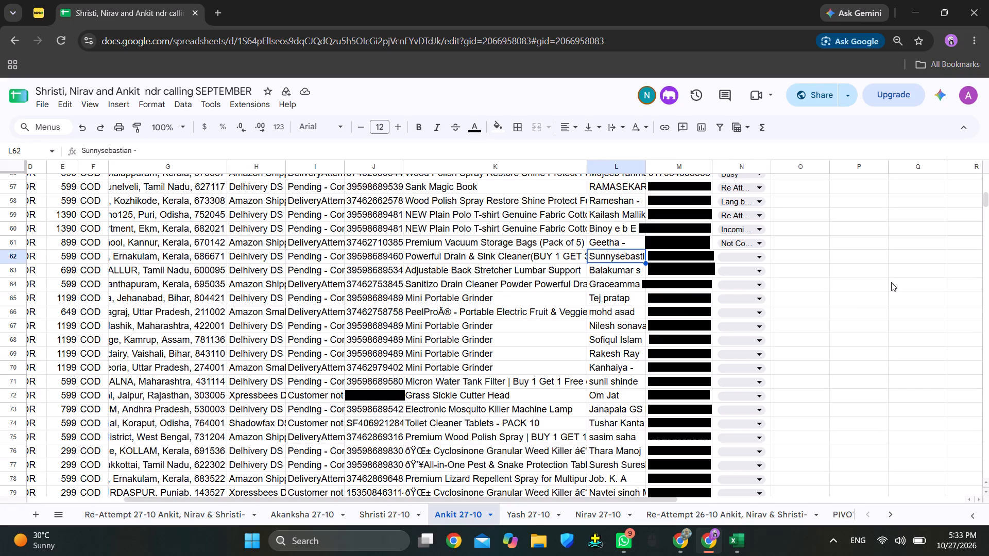
pyautogui.click(762, 261)
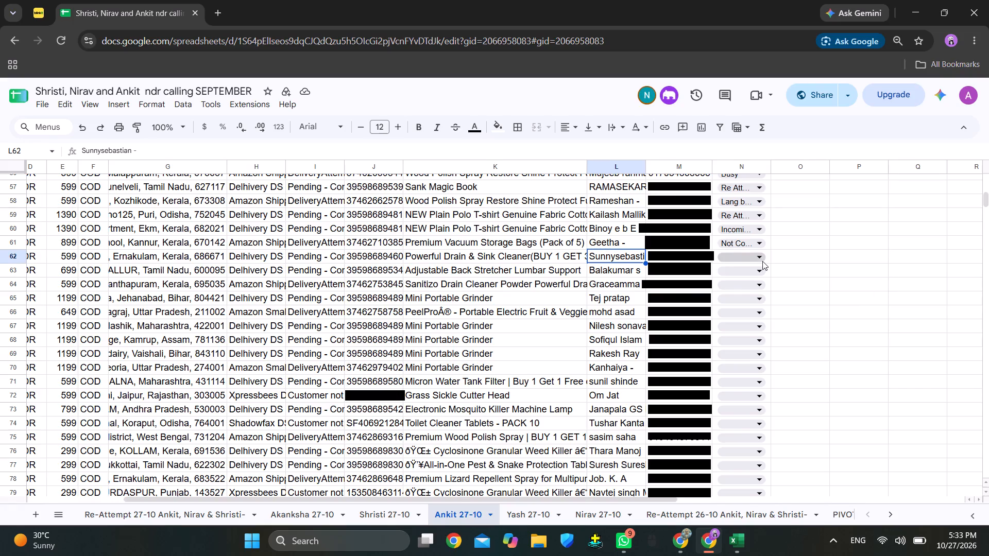
pyautogui.scroll(-3, 774, 450)
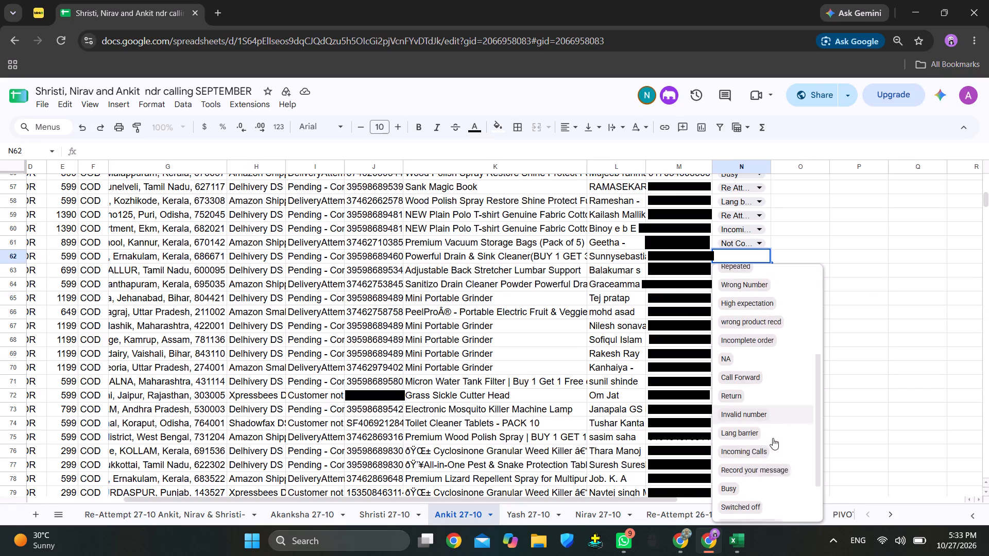
pyautogui.click(740, 414)
pyautogui.click(683, 270)
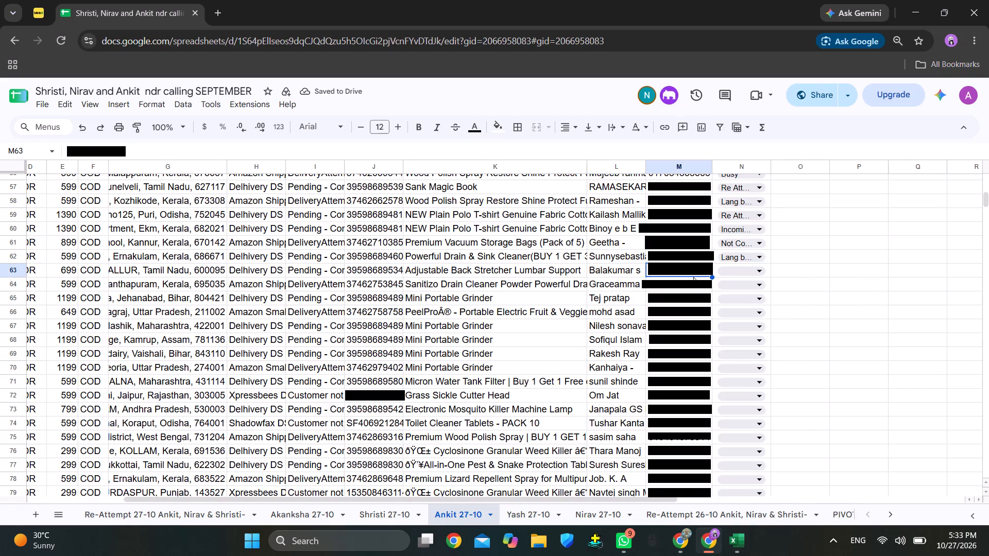
# Check the remark counts and grand total in the pivot table below the call records.
pyautogui.scroll(-4, 860, 318)
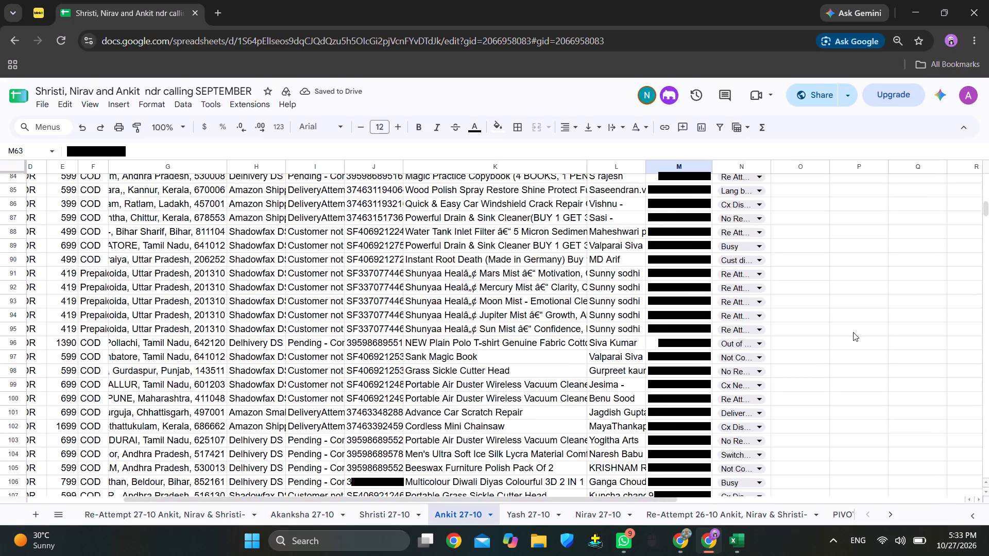
pyautogui.scroll(-20, 853, 332)
pyautogui.scroll(-13, 853, 332)
pyautogui.scroll(1, 837, 367)
pyautogui.scroll(-8, 837, 367)
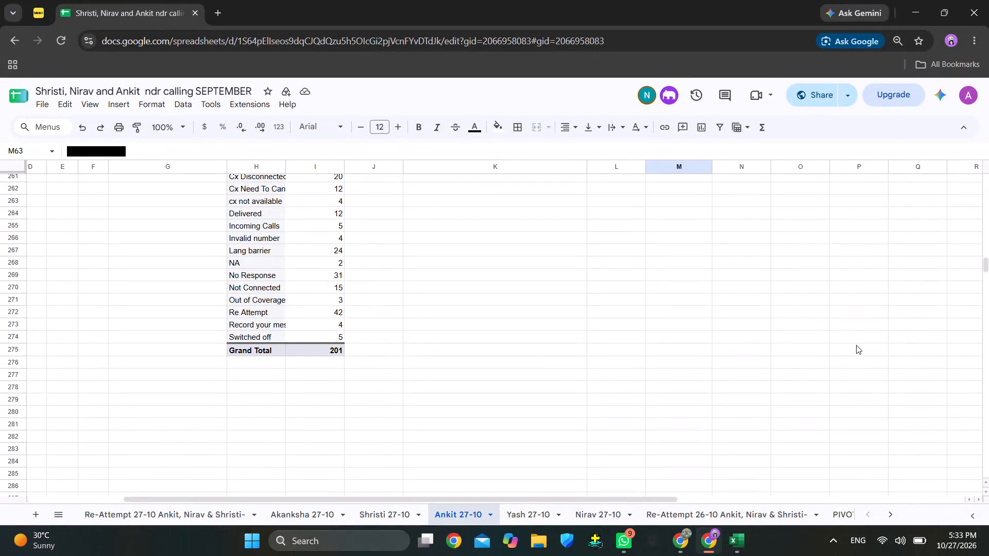
pyautogui.scroll(1, 856, 345)
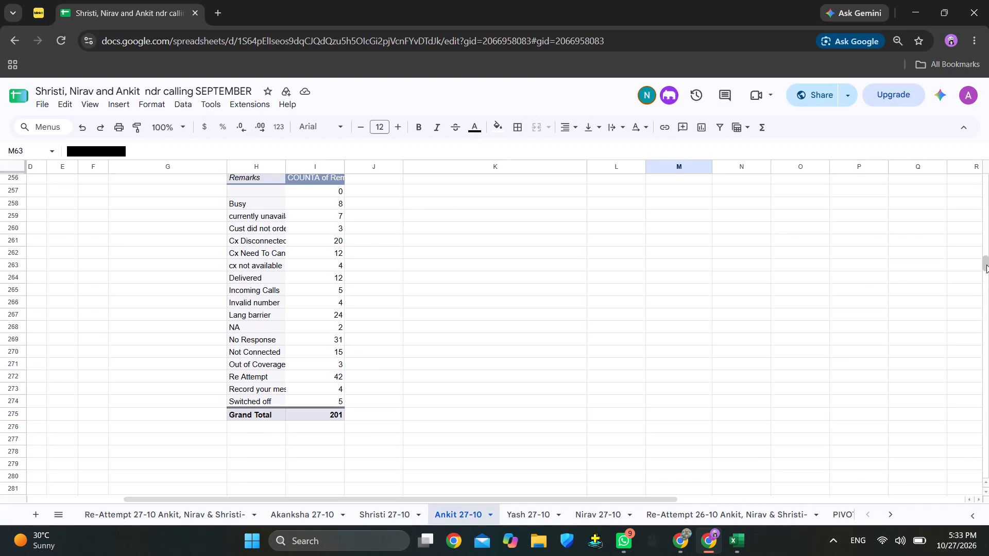
# Set the remark for the Adjustable Back Stretcher order in row 63 to cx not available and select the phone number in row 64.
pyautogui.moveTo(987, 265); pyautogui.dragTo(988, 212)
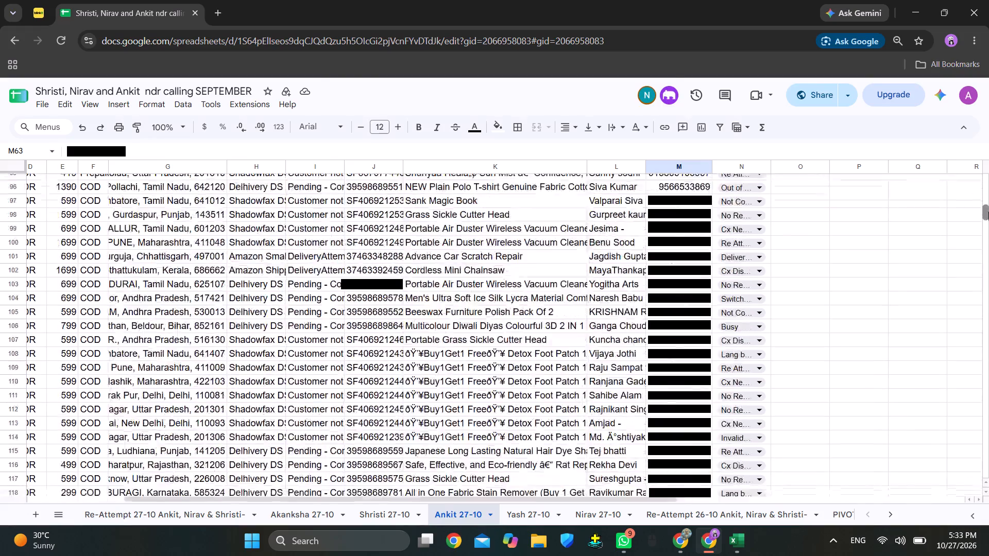
pyautogui.moveTo(988, 212); pyautogui.dragTo(988, 200)
pyautogui.click(626, 329)
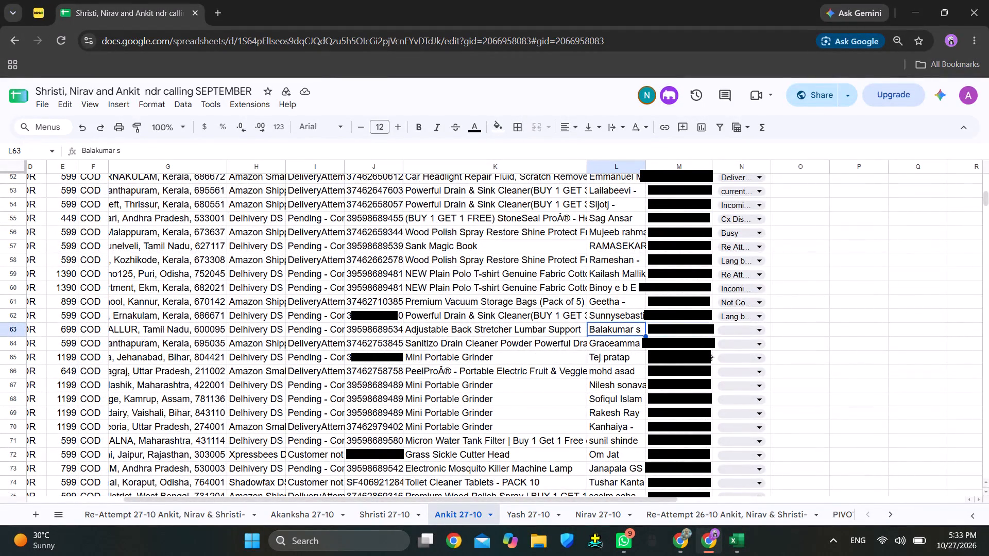
pyautogui.click(751, 327)
pyautogui.write('cx')
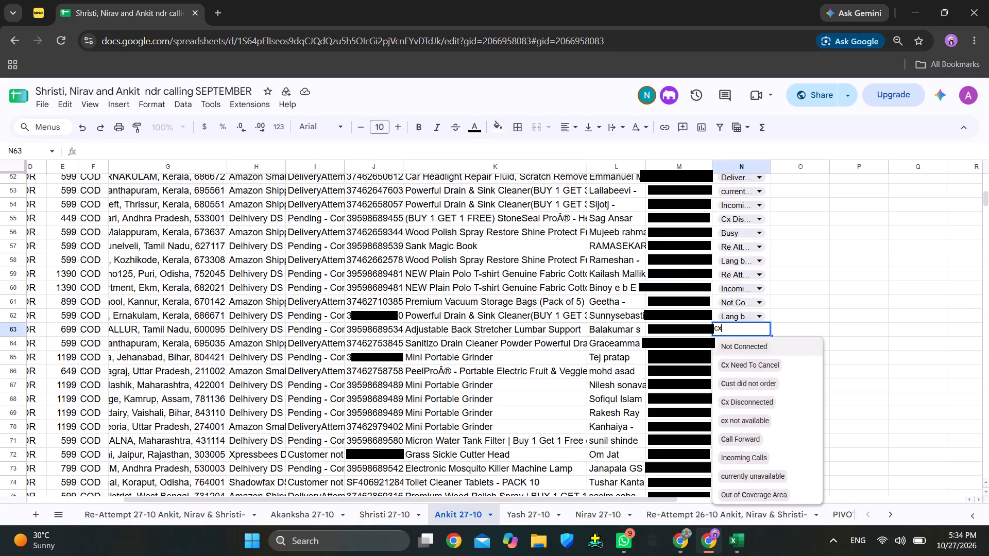
pyautogui.click(755, 383)
pyautogui.click(693, 344)
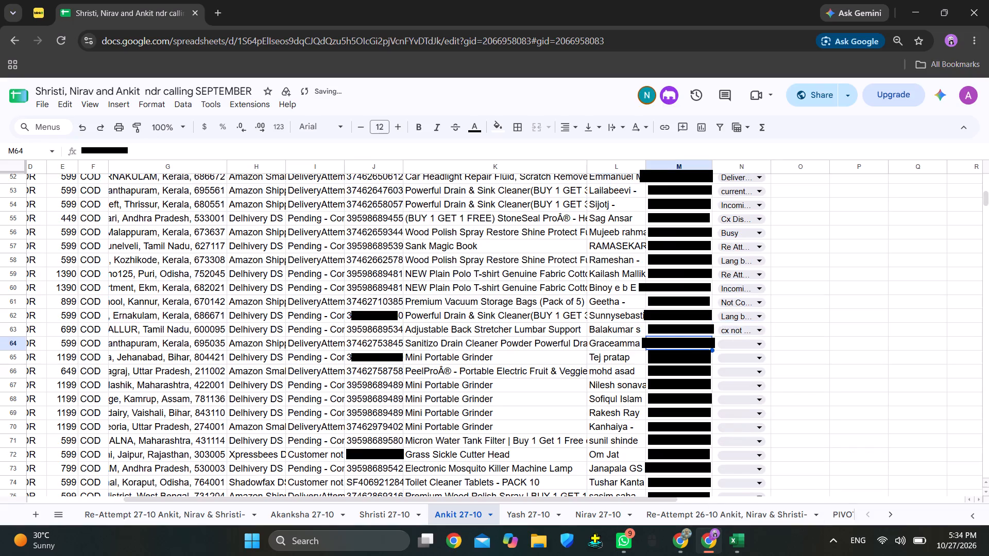
# Set the remark for the Sanitizo Drain Cleaner Powder order in row 64 to Out of Coverage Area and select the phone number in row 65.
pyautogui.click(987, 202)
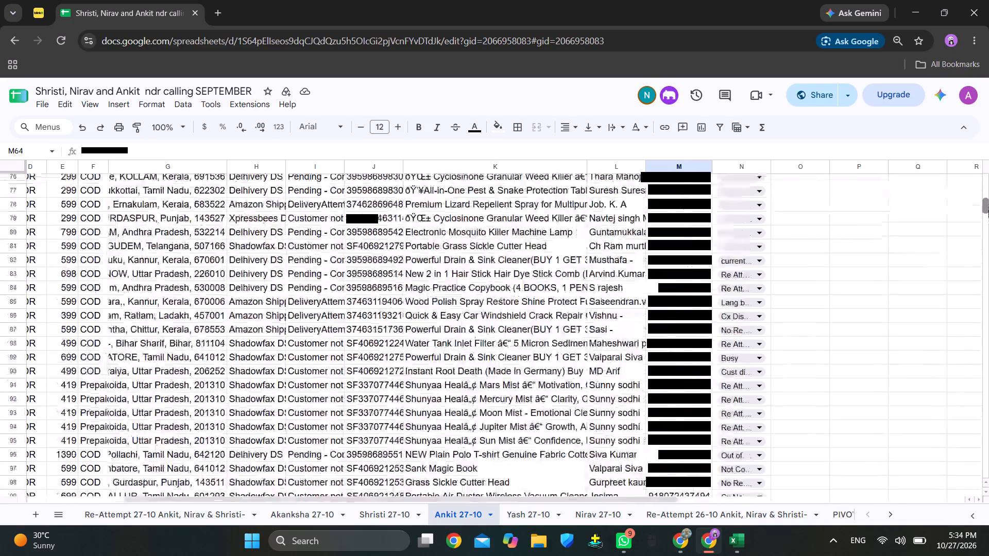
pyautogui.click(632, 272)
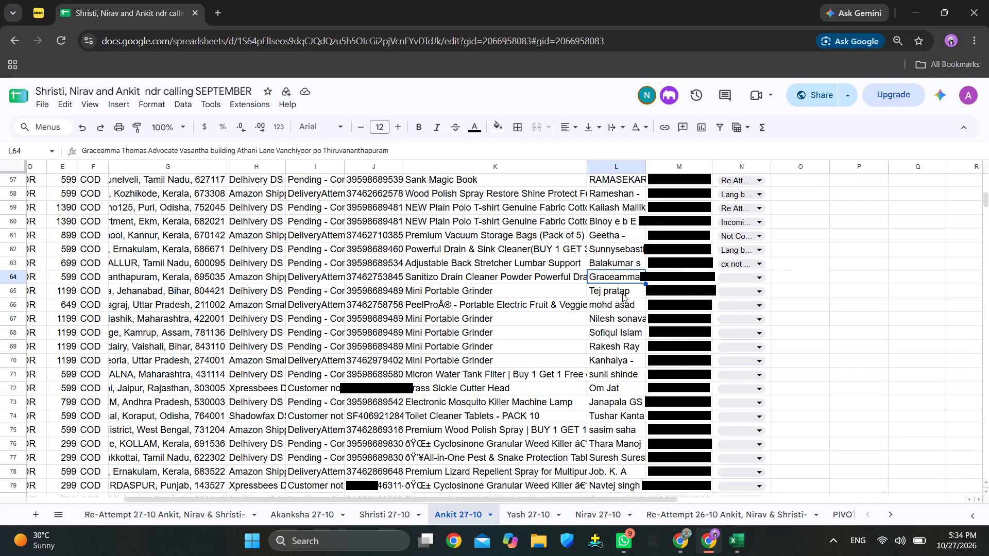
pyautogui.click(739, 277)
pyautogui.scroll(-11, 738, 353)
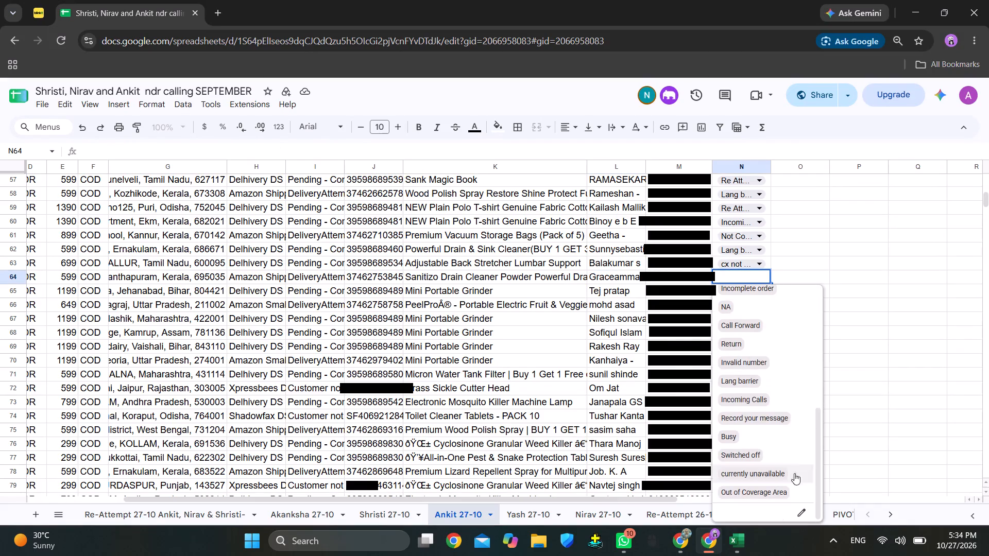
pyautogui.click(789, 493)
pyautogui.click(691, 287)
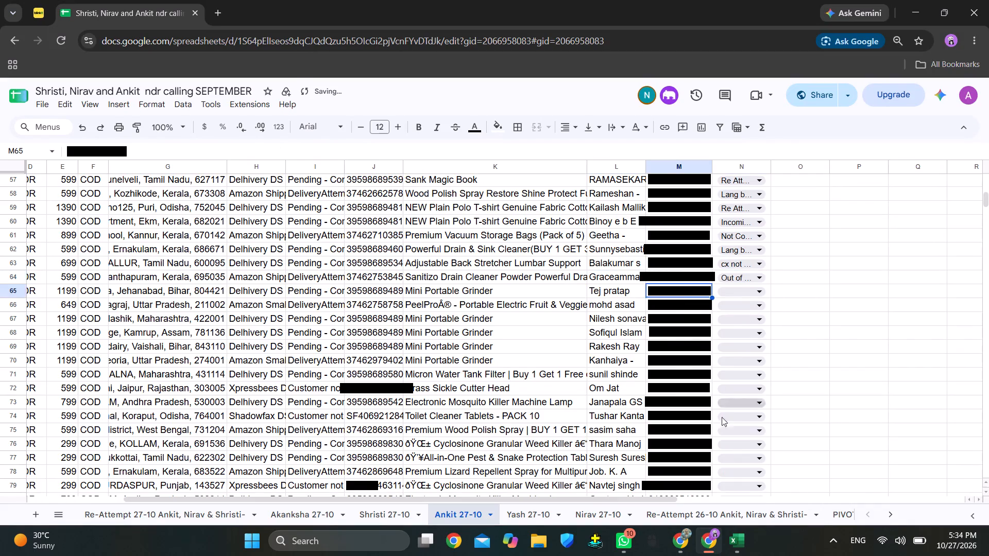
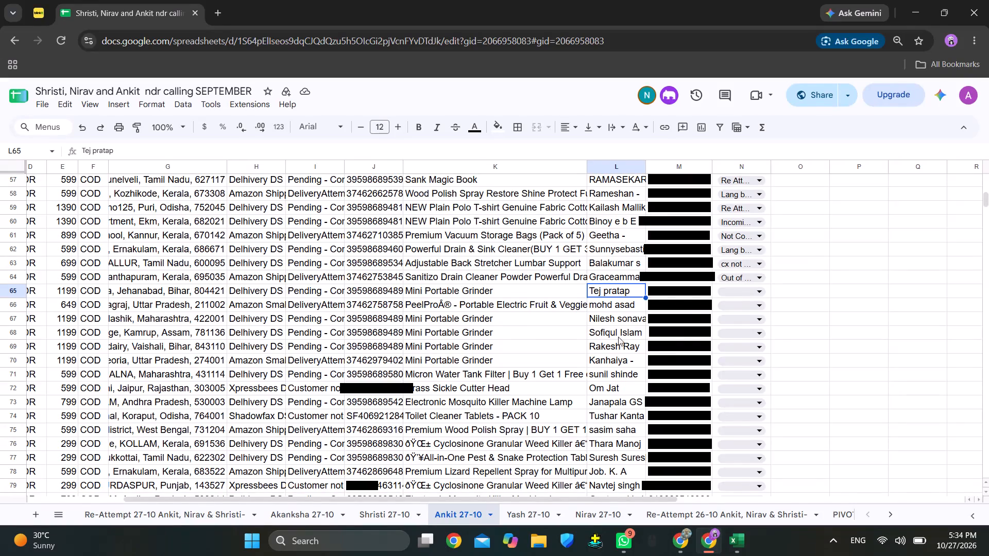
# On the Re-Attempt 27-10 Ankit, Nirav & Shristi sheet, left-align the right-aligned addresses in D36:D79.
pyautogui.click(185, 514)
pyautogui.scroll(-6, 200, 311)
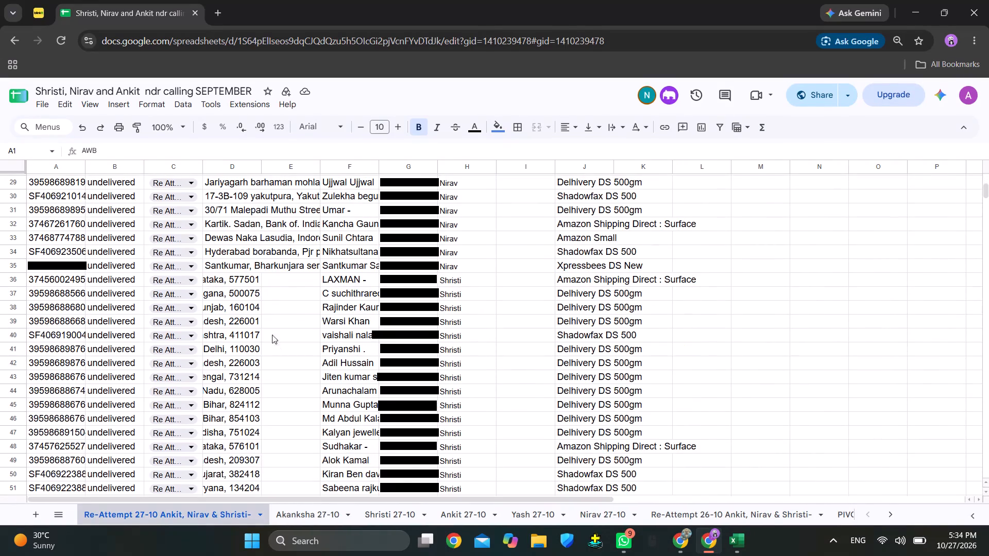
pyautogui.moveTo(223, 278); pyautogui.dragTo(284, 457)
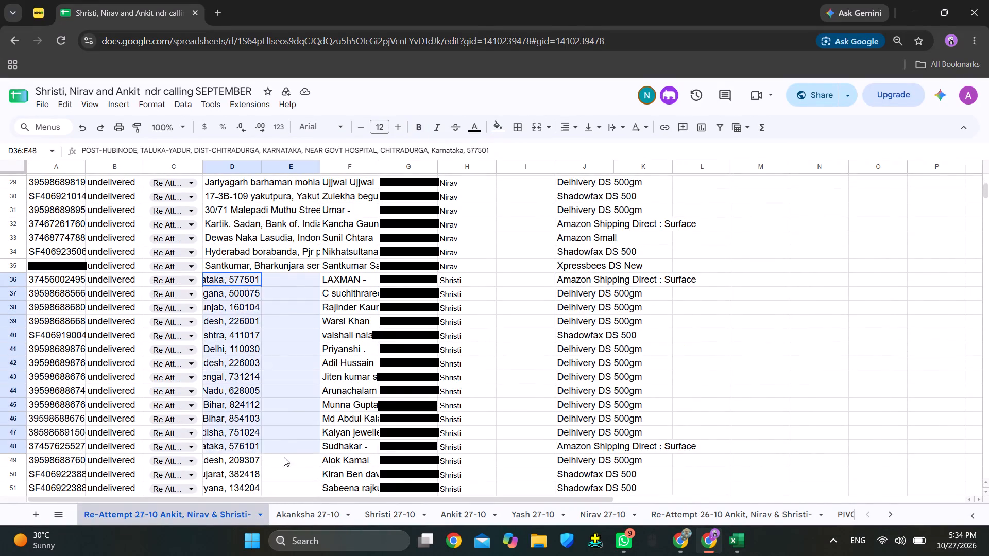
pyautogui.moveTo(284, 457); pyautogui.dragTo(262, 516)
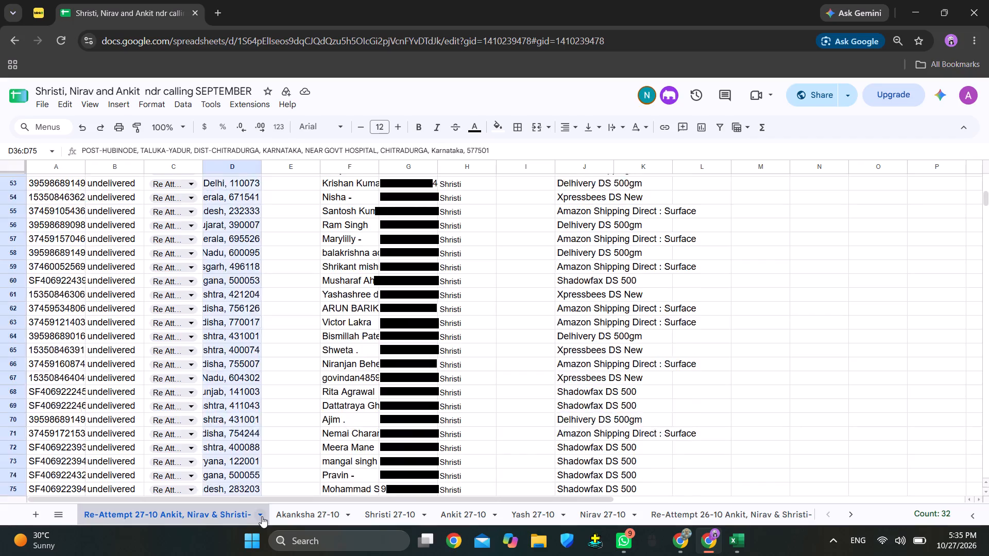
pyautogui.moveTo(262, 516); pyautogui.dragTo(249, 406)
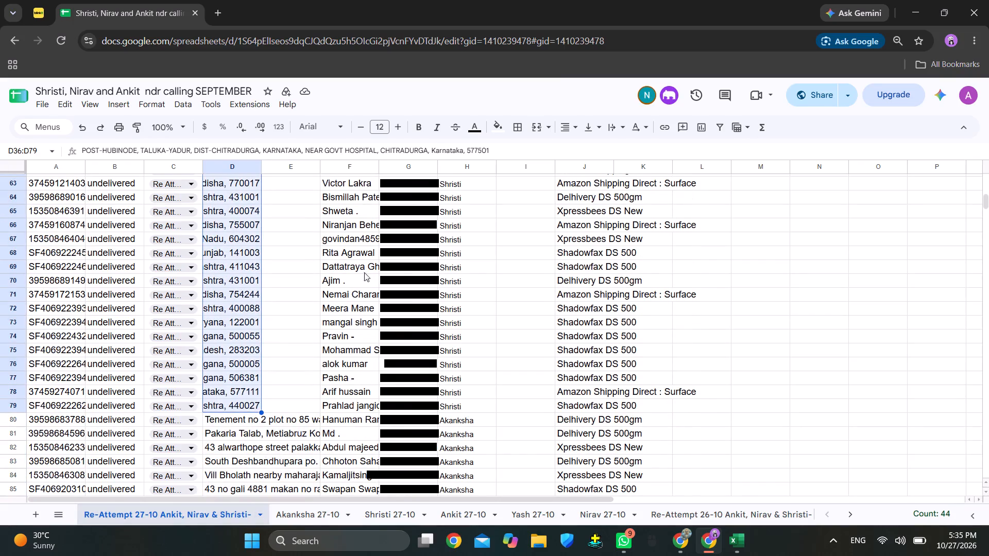
pyautogui.click(570, 126)
pyautogui.click(565, 149)
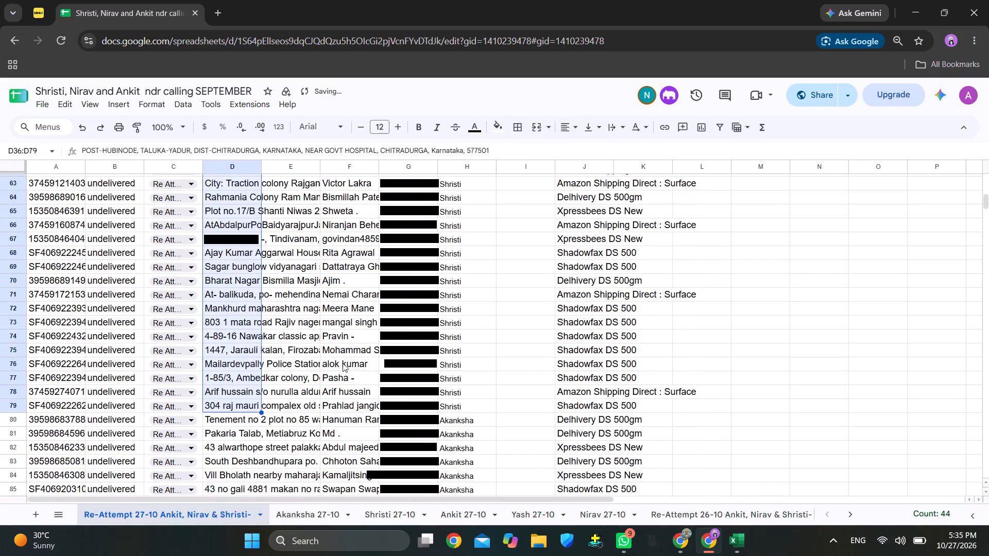
# Look through the remaining re-attempt records and select the first empty cell below them in column A.
pyautogui.scroll(-18, 344, 369)
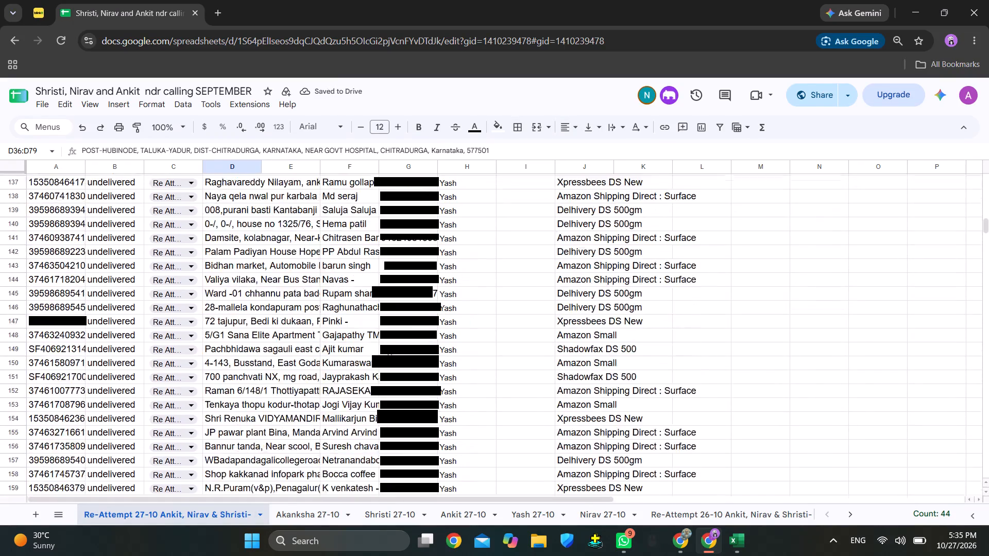
pyautogui.scroll(-7, 388, 351)
pyautogui.click(73, 328)
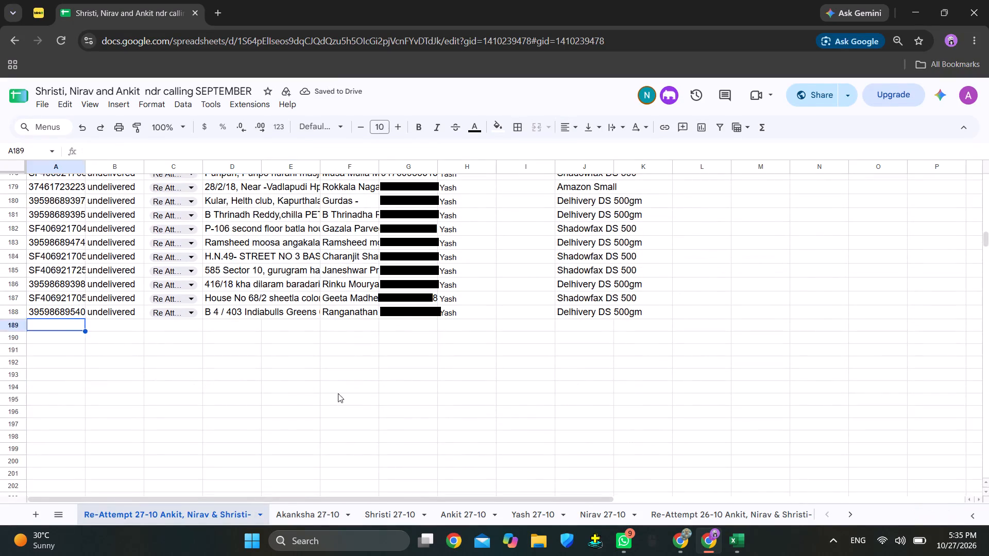
# Left-align the whole Address column on the Shristi 27-10 sheet, and look over the realigned records.
pyautogui.click(397, 517)
pyautogui.scroll(12, 122, 240)
pyautogui.scroll(-1, 122, 238)
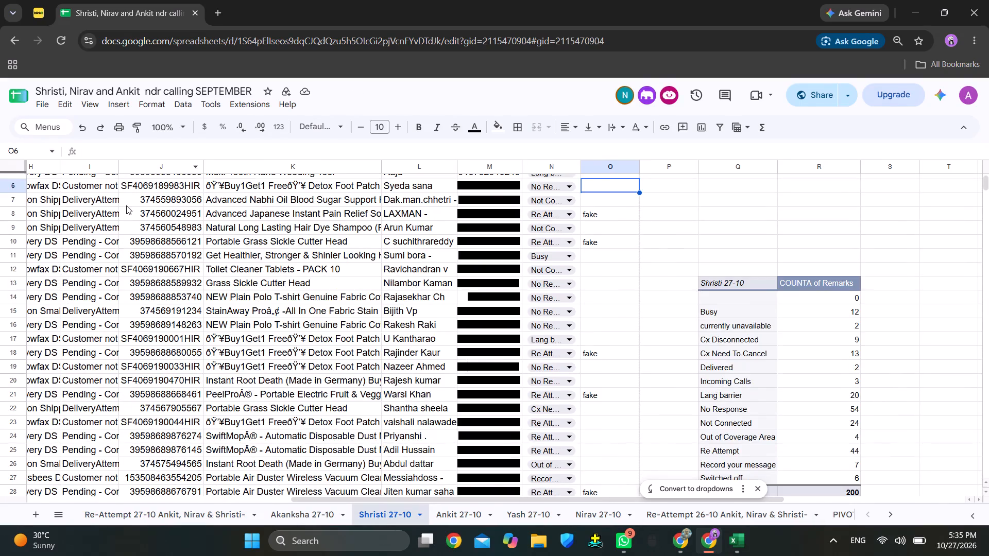
pyautogui.scroll(1, 127, 206)
pyautogui.scroll(-1, 127, 207)
pyautogui.scroll(2, 127, 207)
pyautogui.scroll(-1, 128, 208)
pyautogui.scroll(9, 128, 208)
pyautogui.hscroll(2, 134, 197)
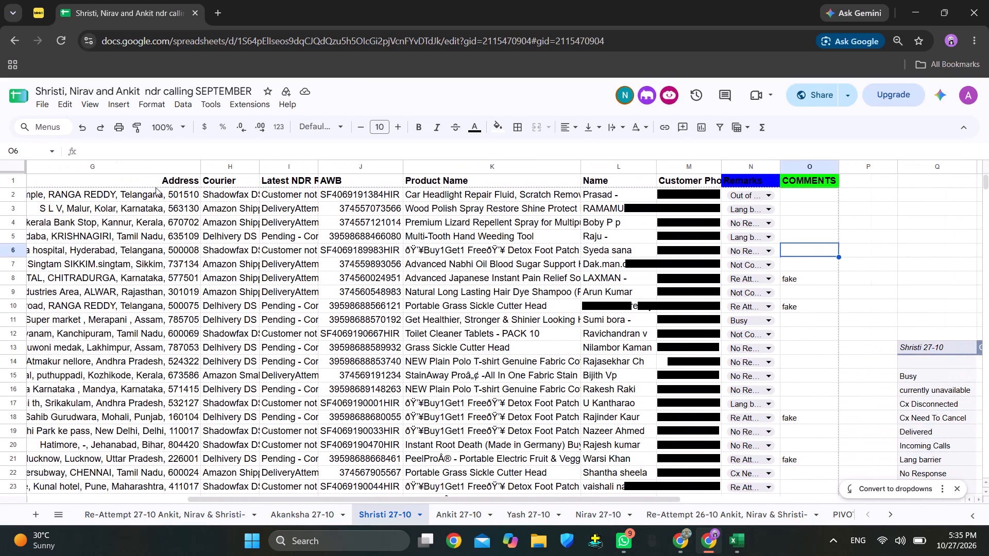
pyautogui.hscroll(1, 156, 187)
pyautogui.hscroll(2, 300, 315)
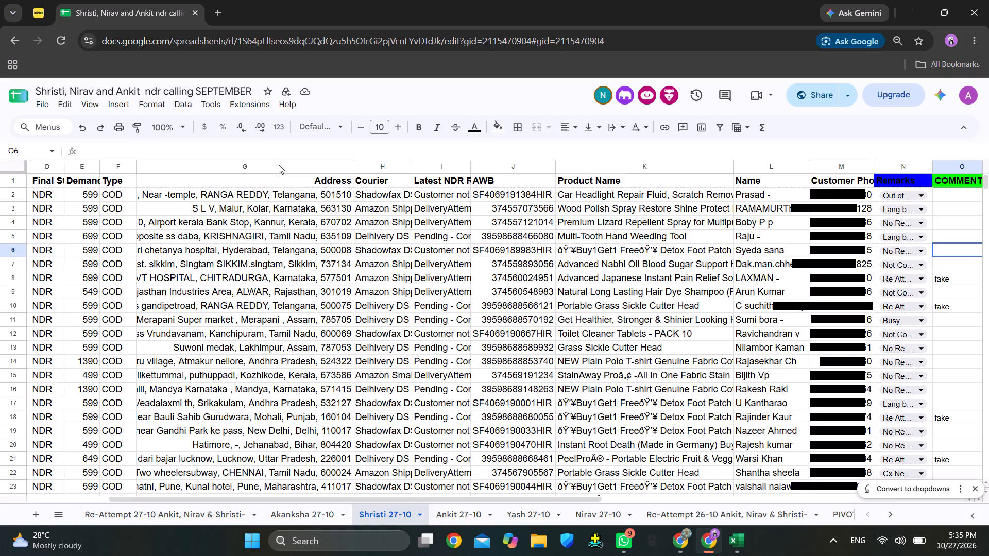
pyautogui.click(281, 165)
pyautogui.click(568, 128)
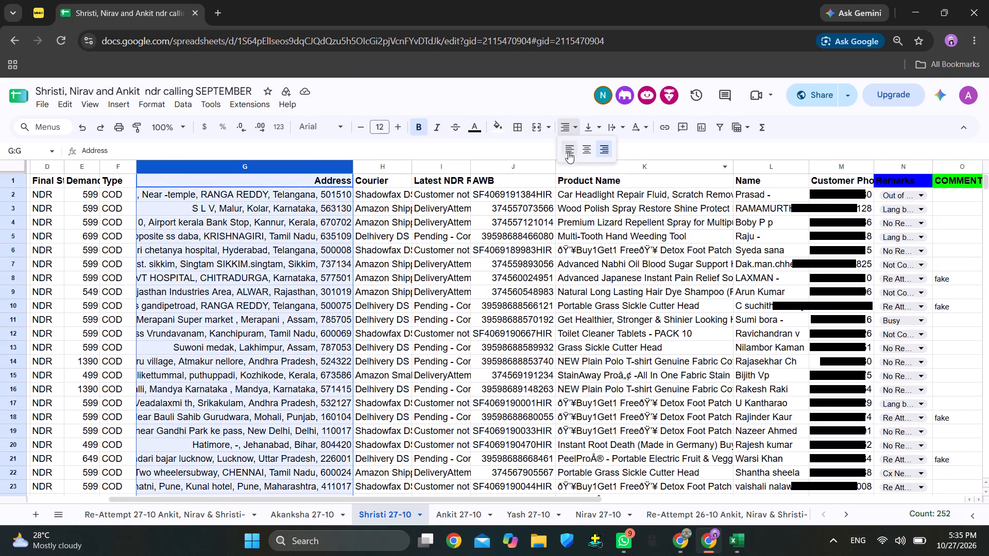
pyautogui.click(570, 150)
pyautogui.hscroll(8, 69, 184)
pyautogui.click(60, 180)
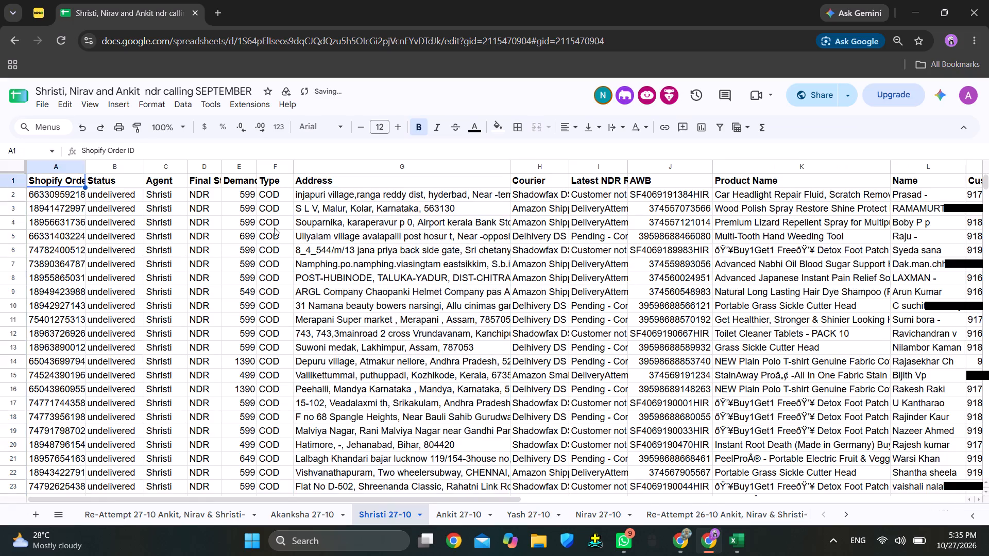
pyautogui.hscroll(-8, 431, 260)
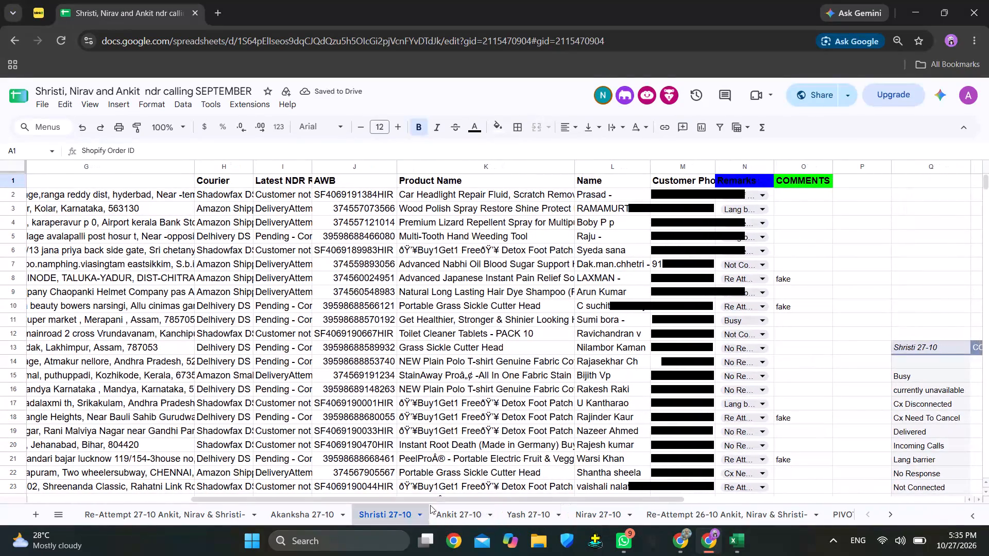
# On the Ankit 27-10 sheet, set the row 65 Mini Portable Grinder remark to No Response and select the phone number in row 66.
pyautogui.click(449, 514)
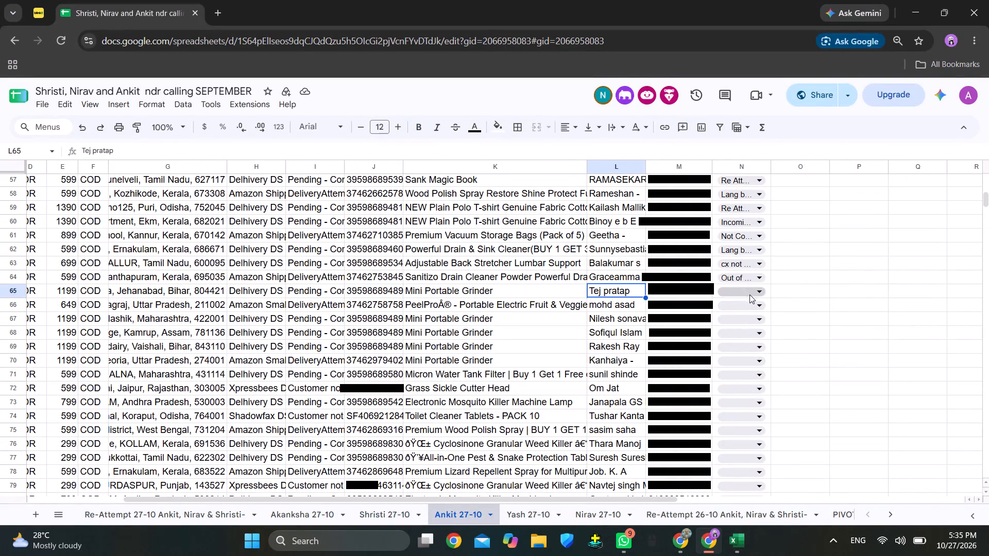
pyautogui.click(749, 293)
pyautogui.click(746, 326)
pyautogui.click(679, 304)
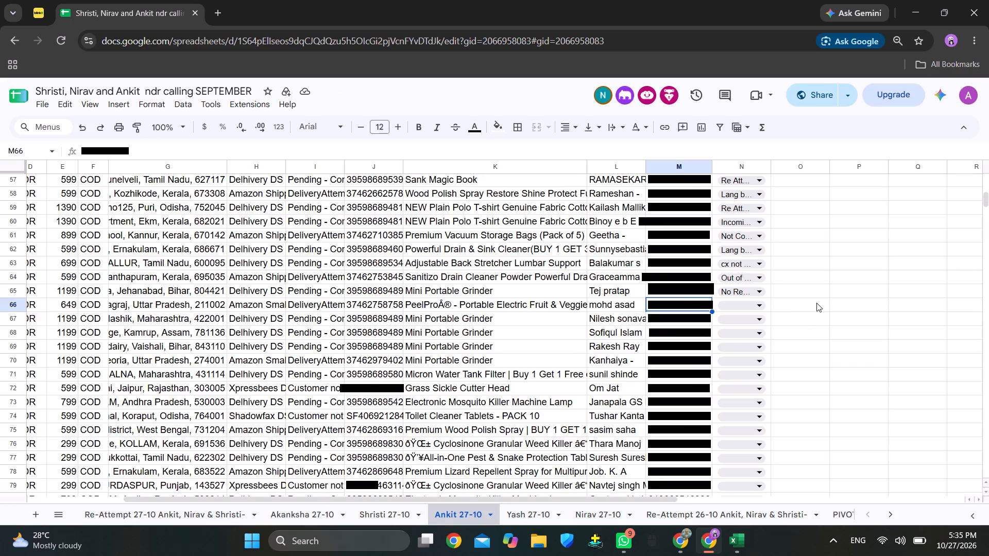
# Select the customer name in row 66 and check the remark pivot tables on the Akanksha 27-10 and Yash 27-10 sheets.
pyautogui.click(616, 306)
pyautogui.click(286, 514)
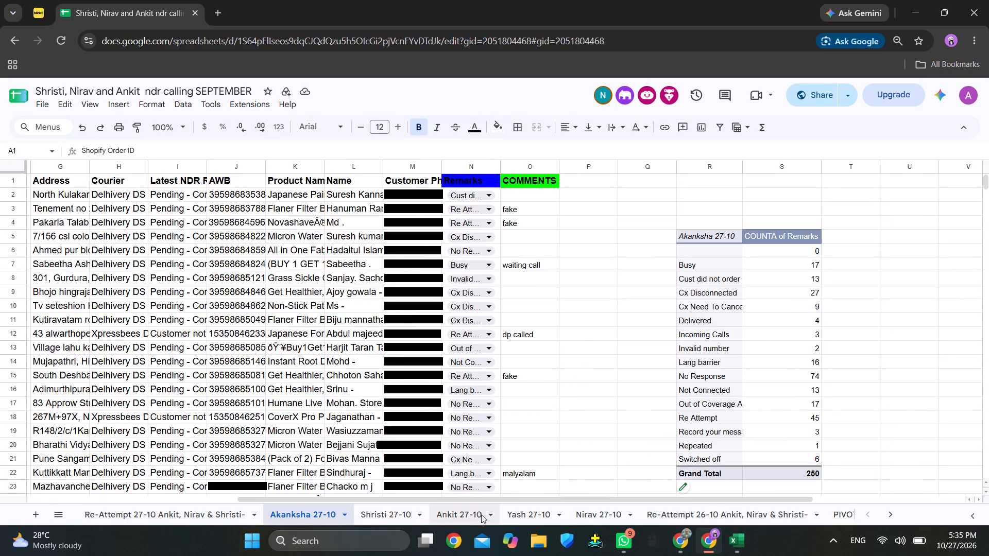
pyautogui.click(511, 516)
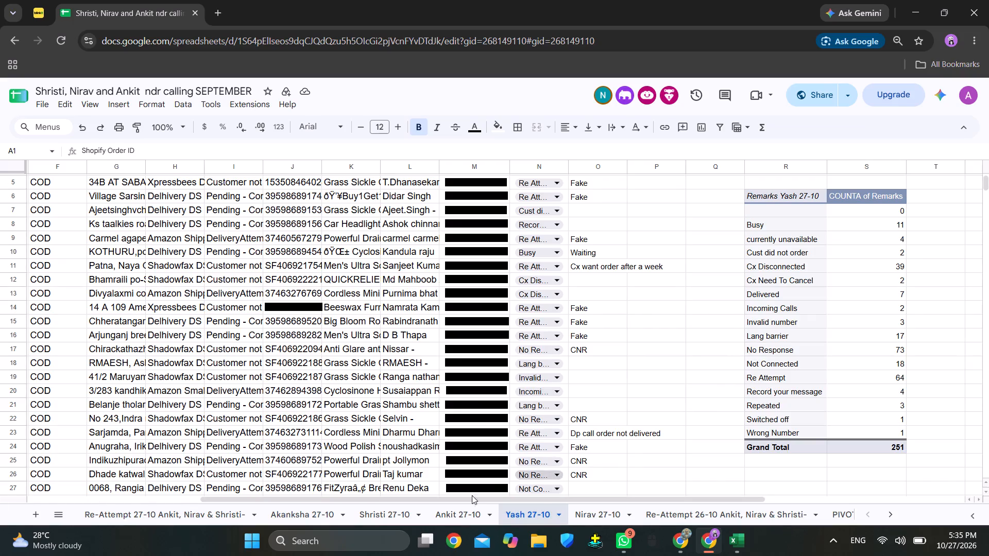
# Back on Ankit 27-10, set the remark for the PeelPro order in row 66 to Re Attempt and select the phone number in row 67.
pyautogui.click(453, 516)
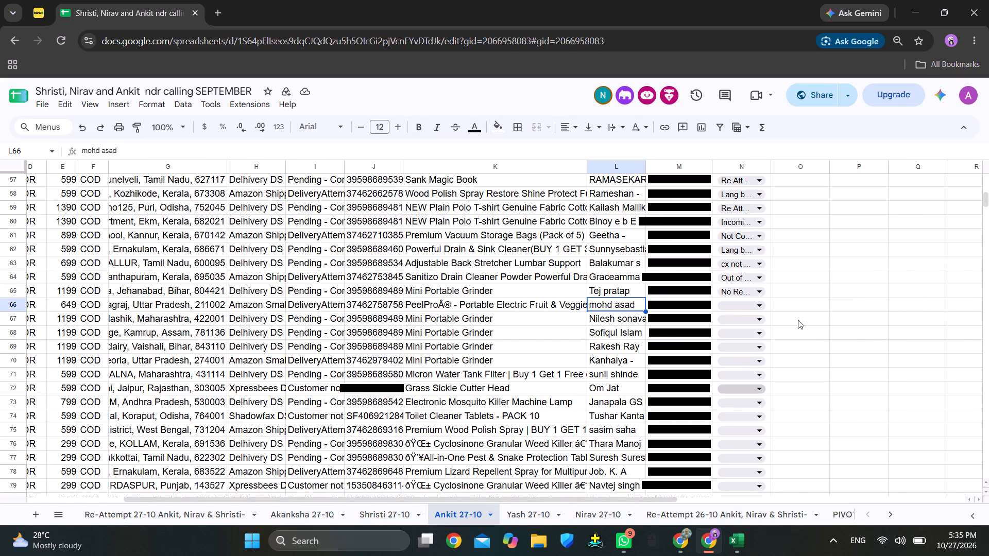
pyautogui.click(754, 309)
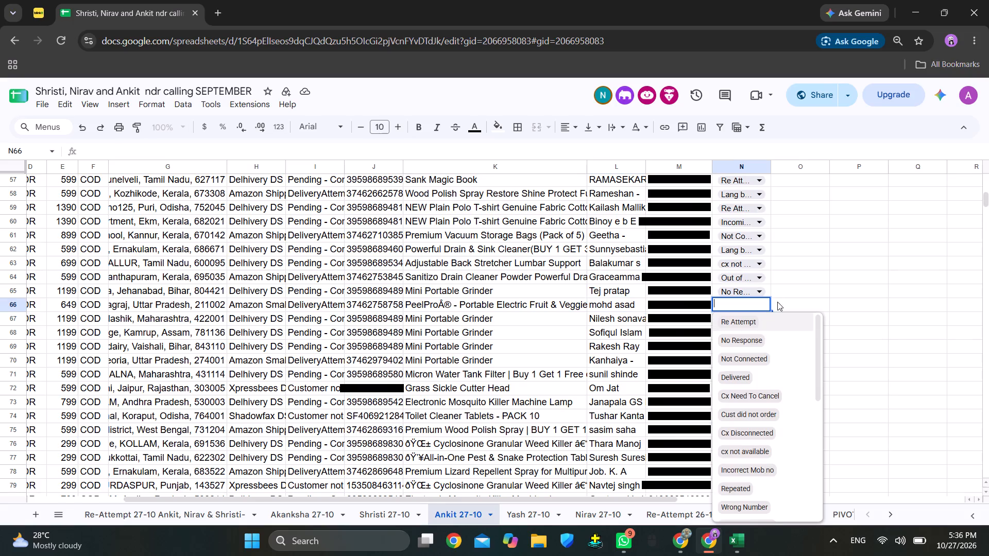
pyautogui.click(744, 322)
pyautogui.click(675, 320)
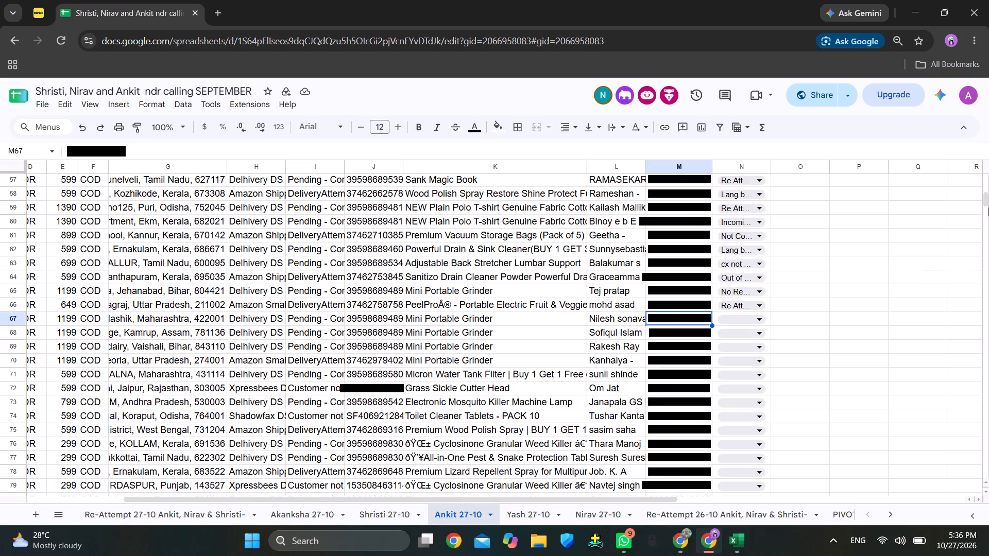
# Check the remark counts and grand total in the pivot table below the call records.
pyautogui.moveTo(987, 203); pyautogui.dragTo(988, 270)
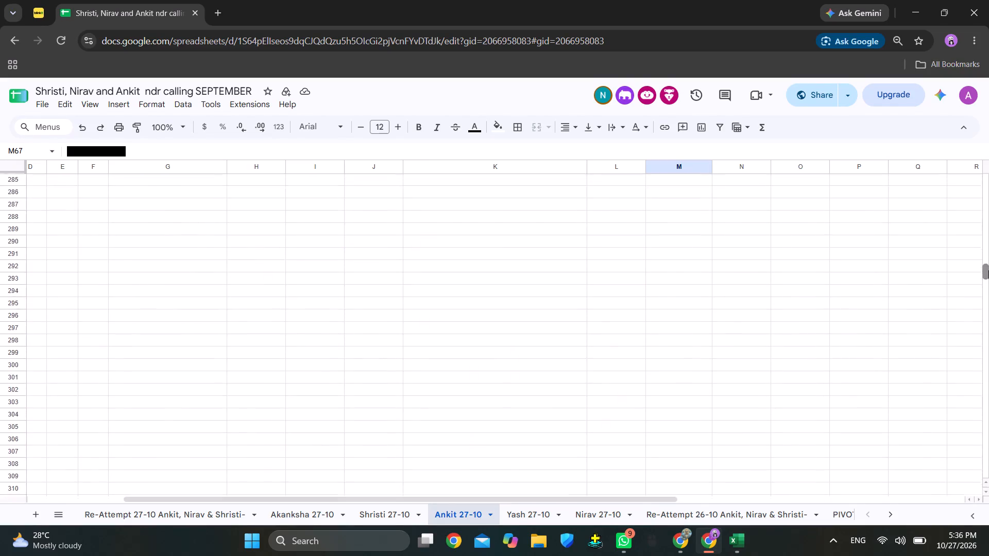
pyautogui.moveTo(988, 270); pyautogui.dragTo(988, 266)
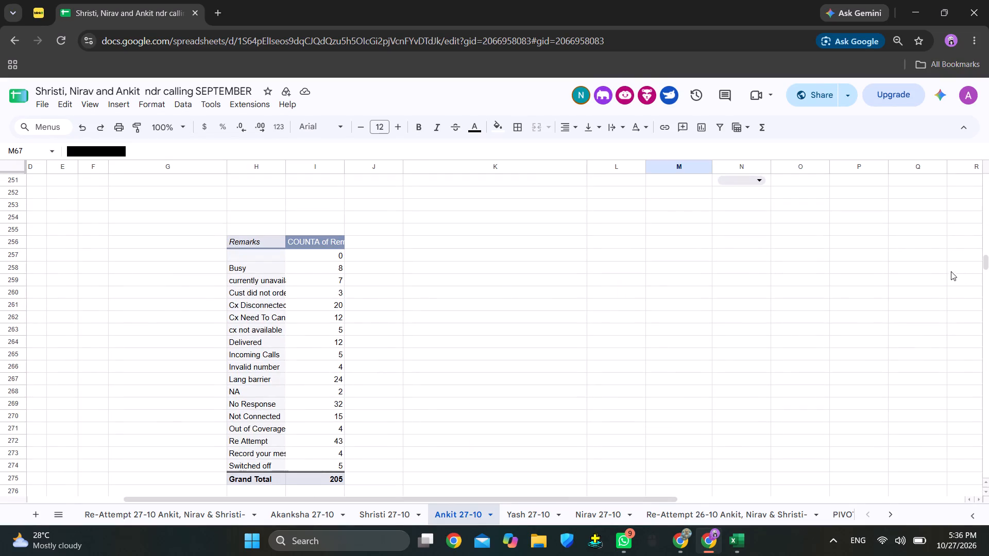
pyautogui.moveTo(985, 261); pyautogui.dragTo(985, 261)
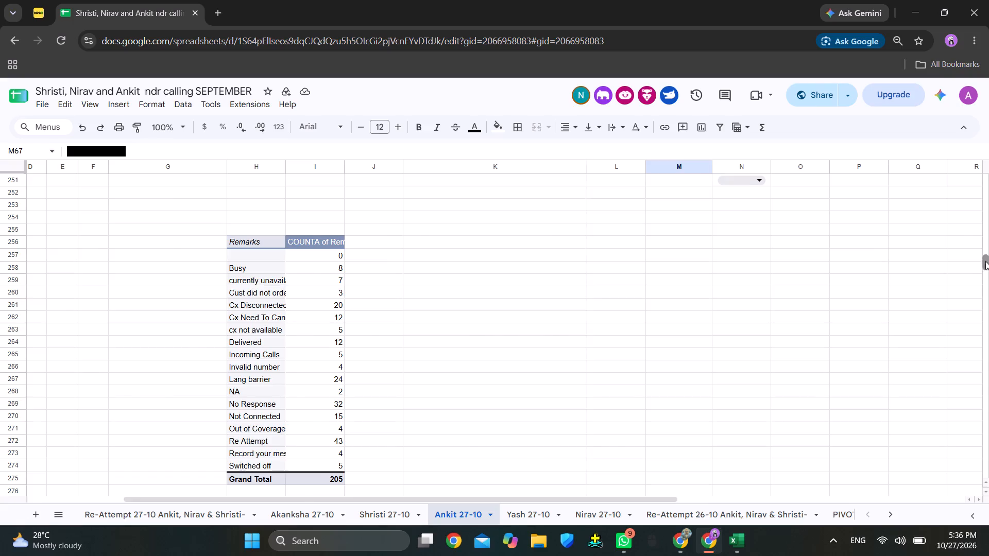
# Set the remark for the Mini Portable Grinder order in row 67 to Record your message and select the phone number in row 68.
pyautogui.moveTo(985, 261); pyautogui.dragTo(988, 201)
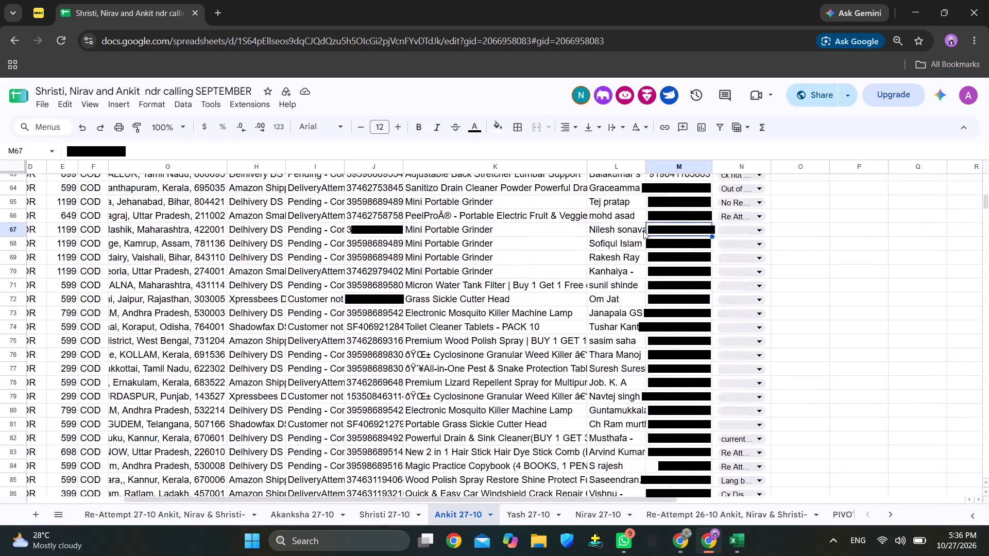
pyautogui.click(635, 231)
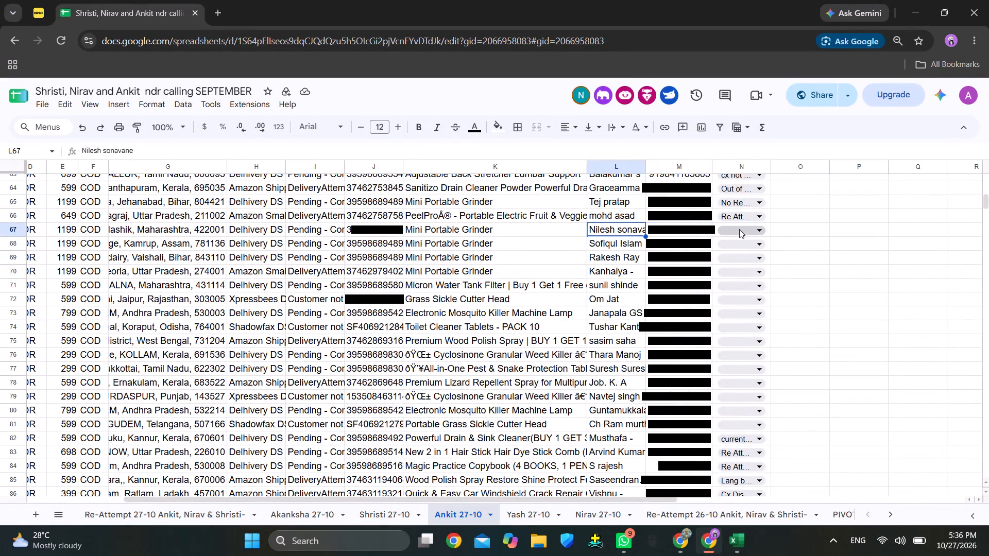
pyautogui.click(739, 230)
pyautogui.press('r')
pyautogui.press('e')
pyautogui.press('c')
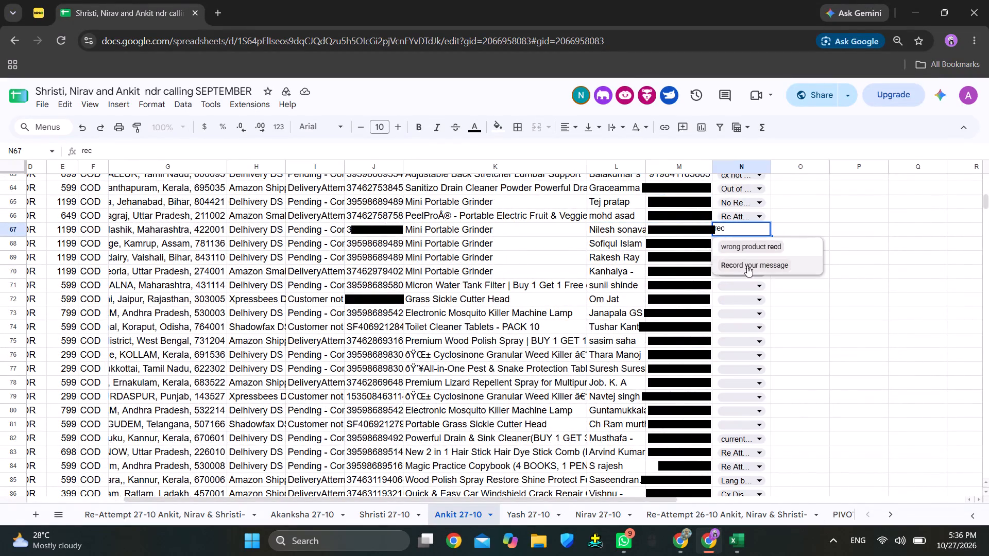
pyautogui.click(747, 266)
pyautogui.click(691, 246)
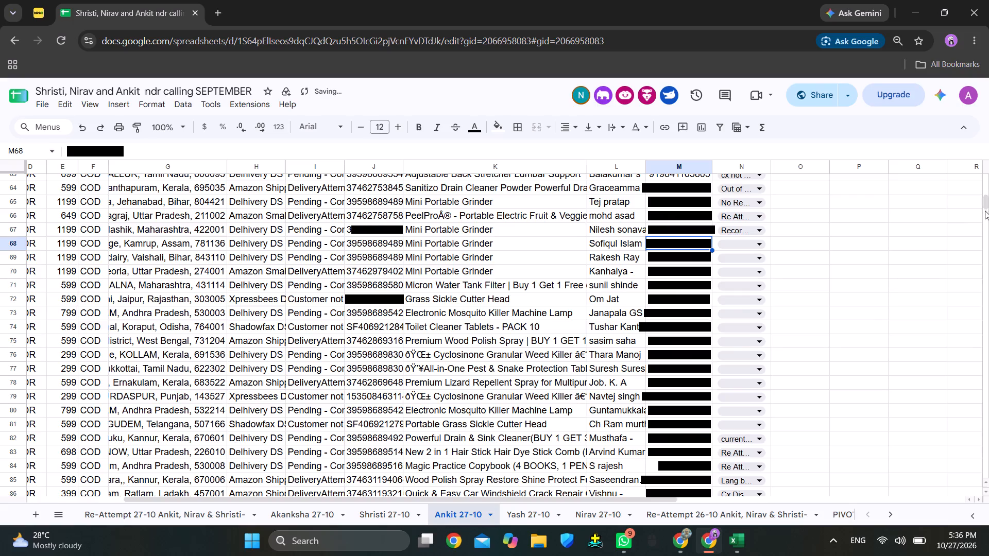
# Set the remark for the Mini Portable Grinder order in row 68 to Not Connected and select the phone number in row 69.
pyautogui.click(985, 208)
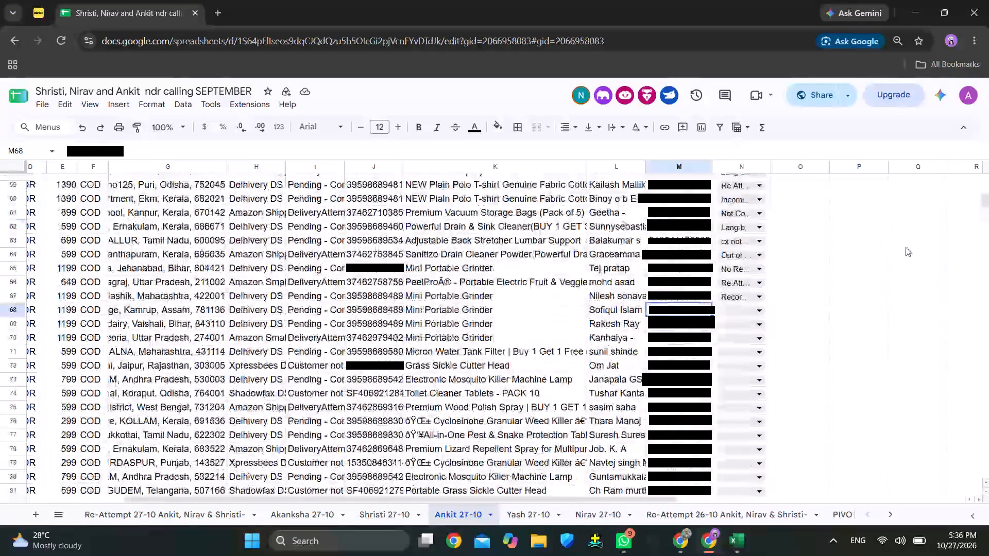
pyautogui.click(622, 307)
pyautogui.scroll(-1, 754, 293)
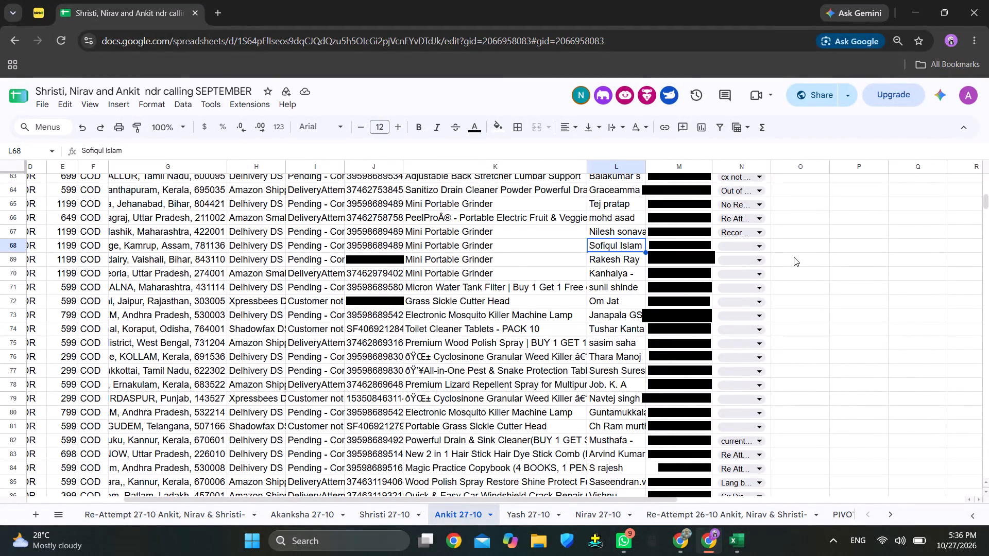
pyautogui.click(752, 248)
pyautogui.click(751, 301)
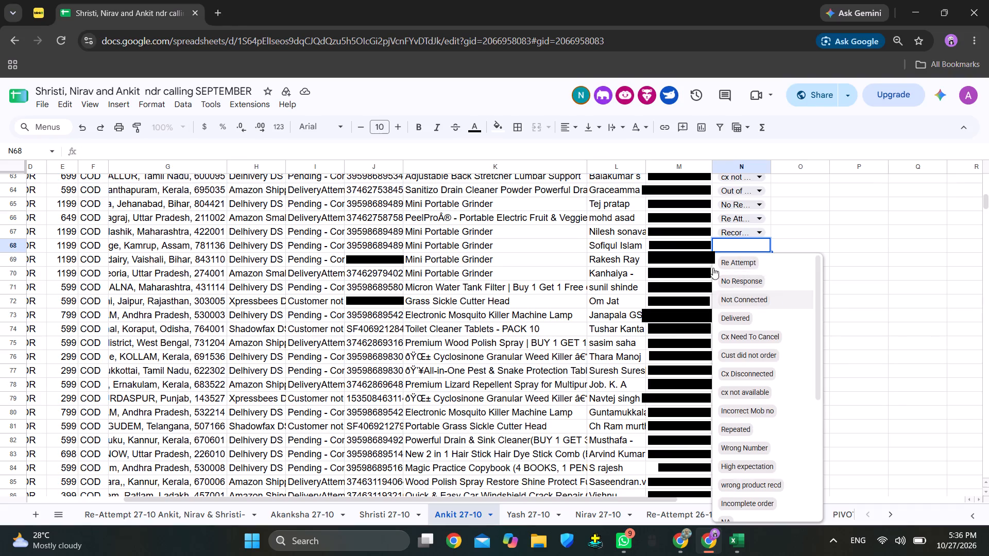
pyautogui.click(689, 259)
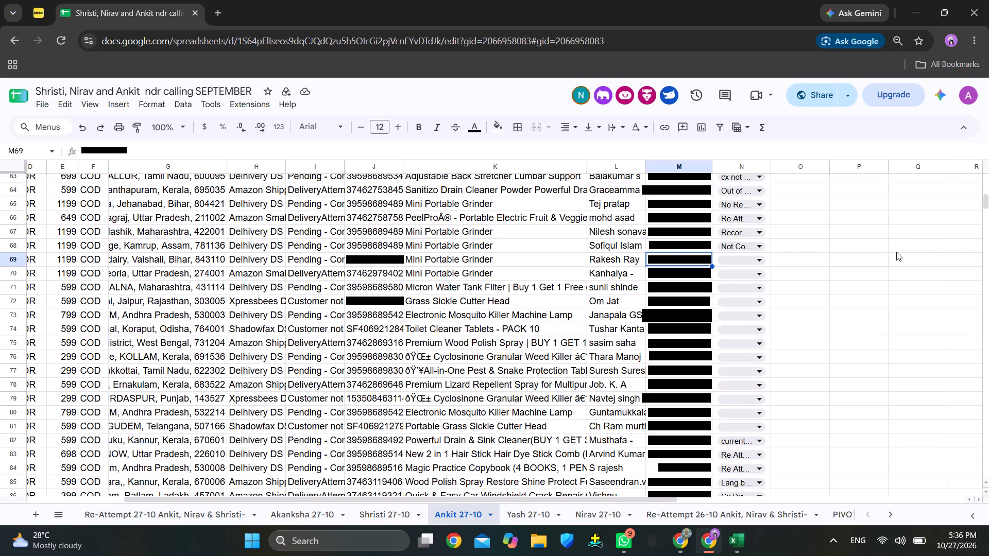
# Set the remark for the Mini Portable Grinder order in row 69 to Cx Disconnected and select the phone number in row 70.
pyautogui.click(986, 204)
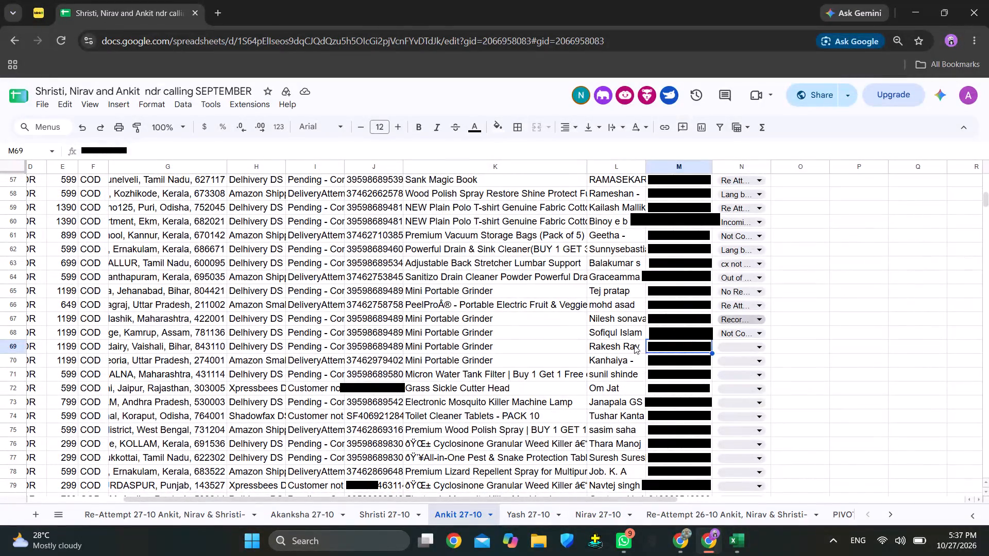
pyautogui.click(633, 345)
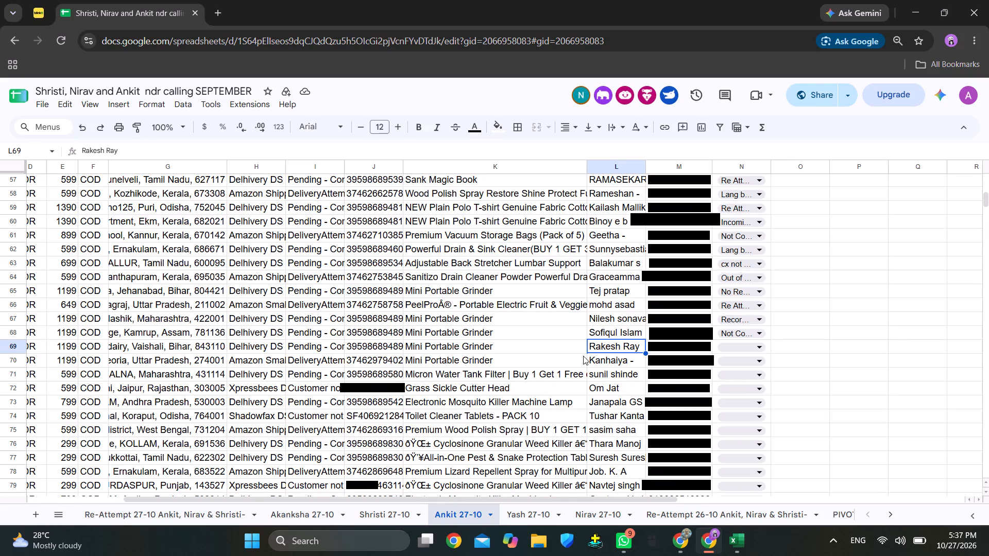
pyautogui.click(740, 346)
pyautogui.press('c')
pyautogui.press('x')
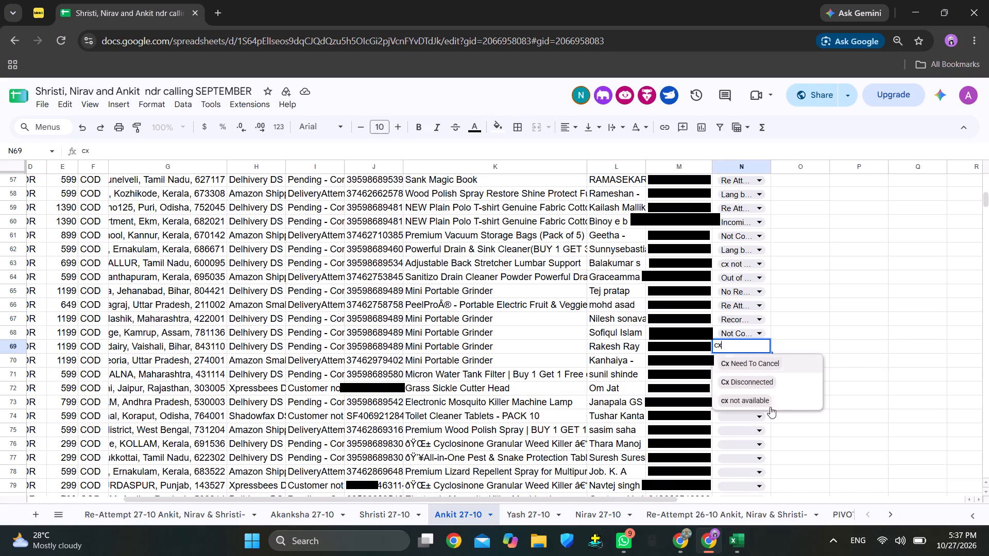
pyautogui.click(756, 380)
pyautogui.click(686, 363)
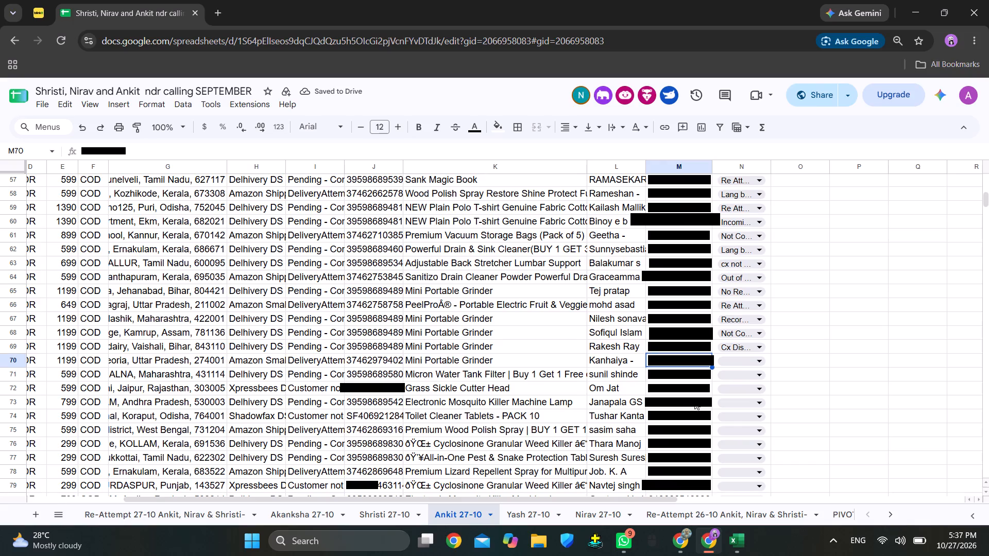
# Select the customer name of the Mini Portable Grinder order in row 70 and set its remark to No Response.
pyautogui.click(626, 361)
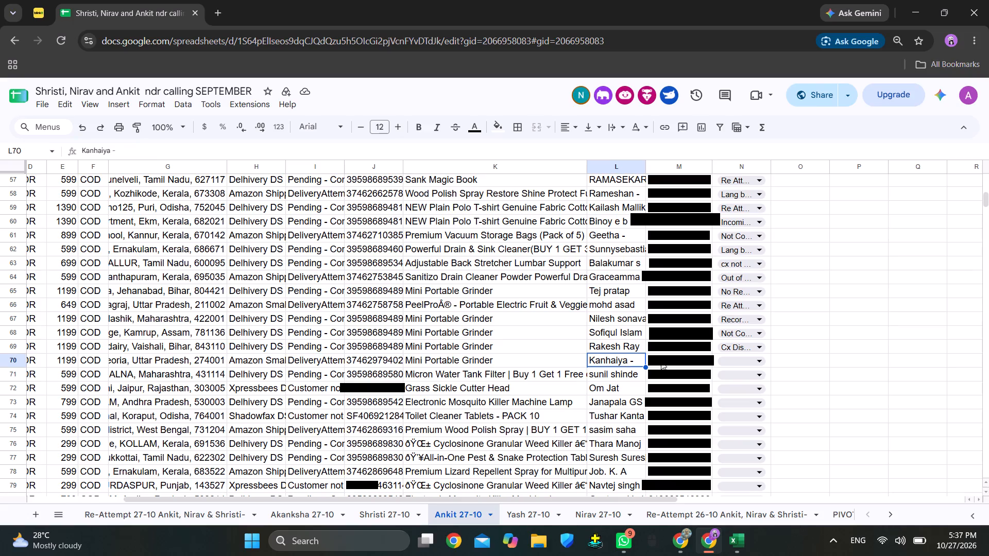
pyautogui.click(751, 362)
pyautogui.click(748, 398)
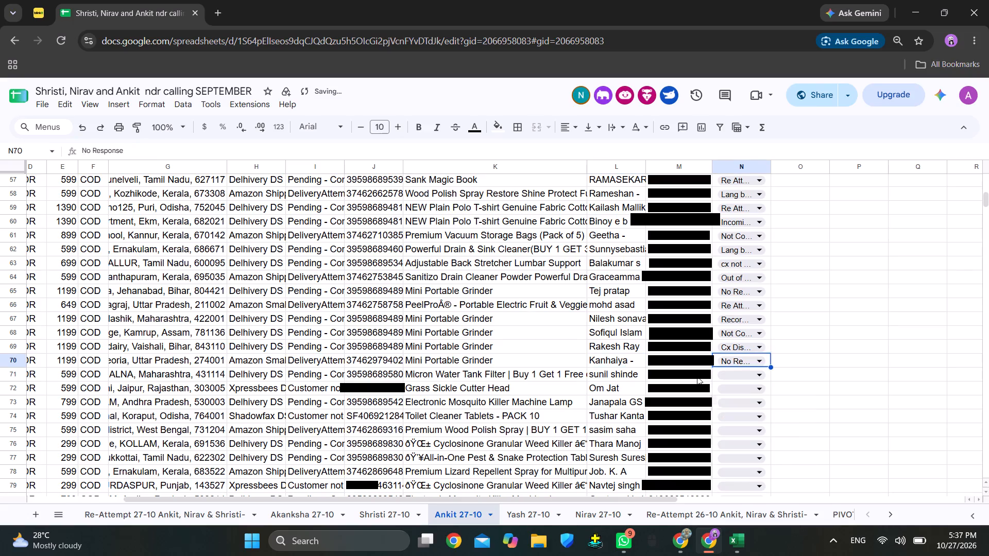
# Select the phone number and customer name of the Micron Water Tank Filter order in row 71, and set its remark to Busy.
pyautogui.click(693, 376)
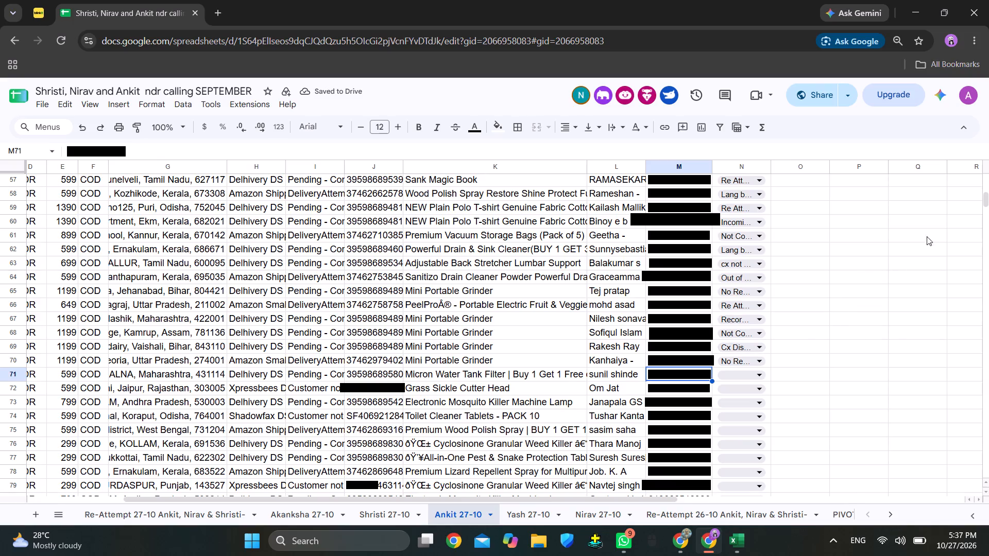
pyautogui.click(986, 200)
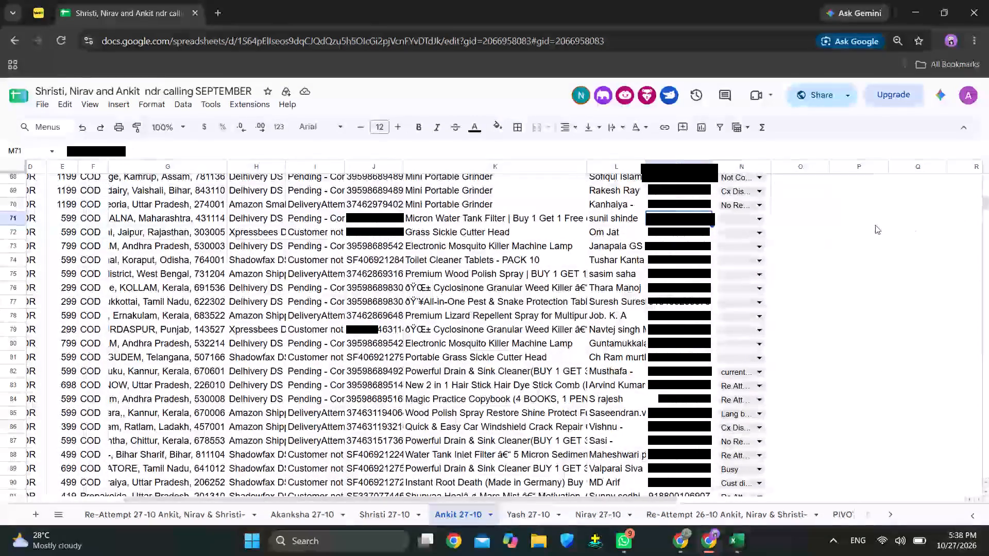
pyautogui.click(624, 217)
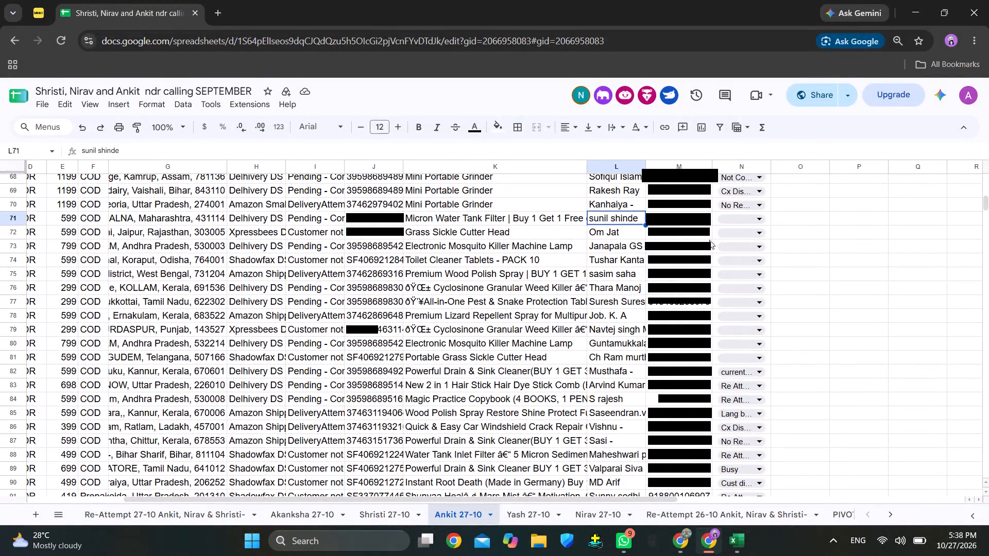
pyautogui.scroll(2, 771, 253)
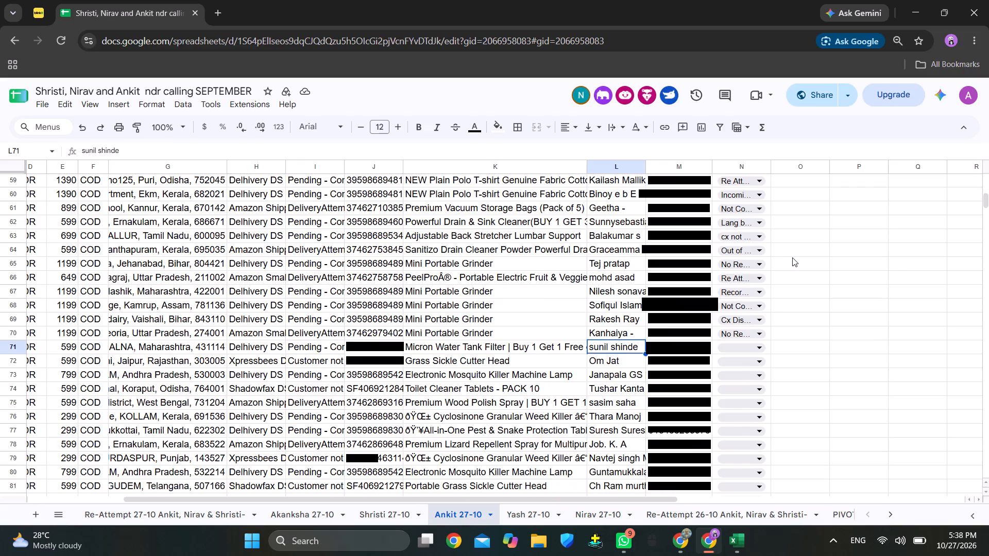
pyautogui.scroll(1, 792, 257)
pyautogui.scroll(-2, 793, 261)
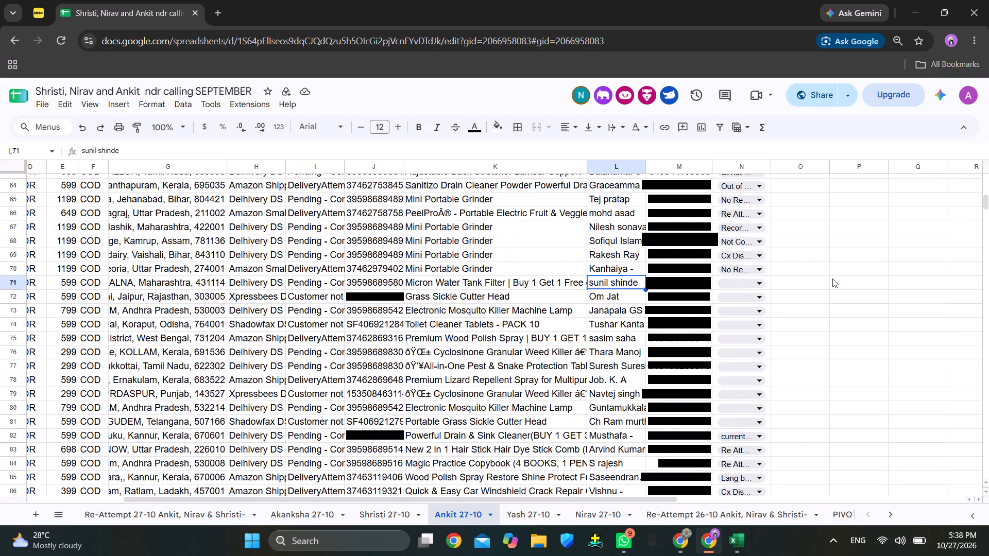
pyautogui.click(735, 283)
pyautogui.scroll(-1, 779, 442)
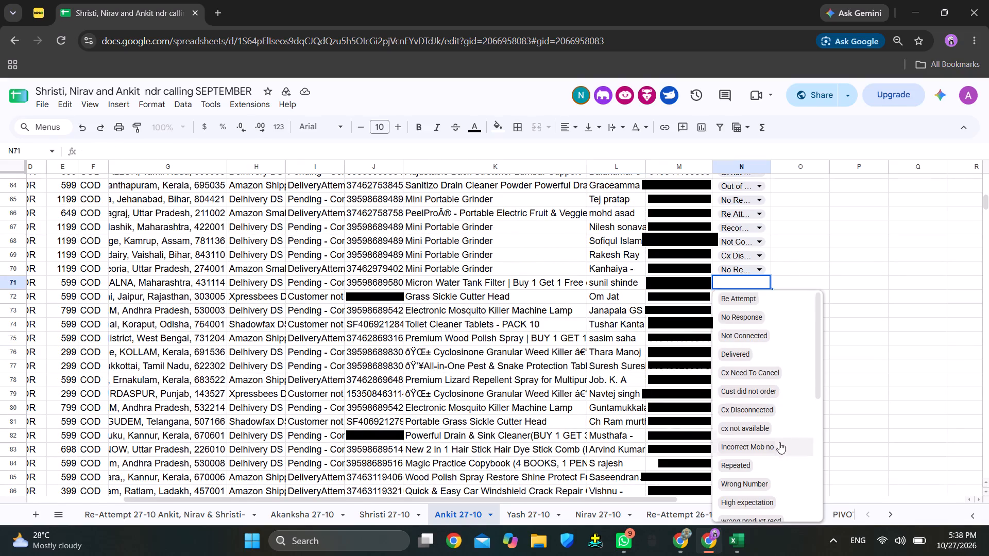
pyautogui.scroll(-2, 779, 442)
pyautogui.click(732, 498)
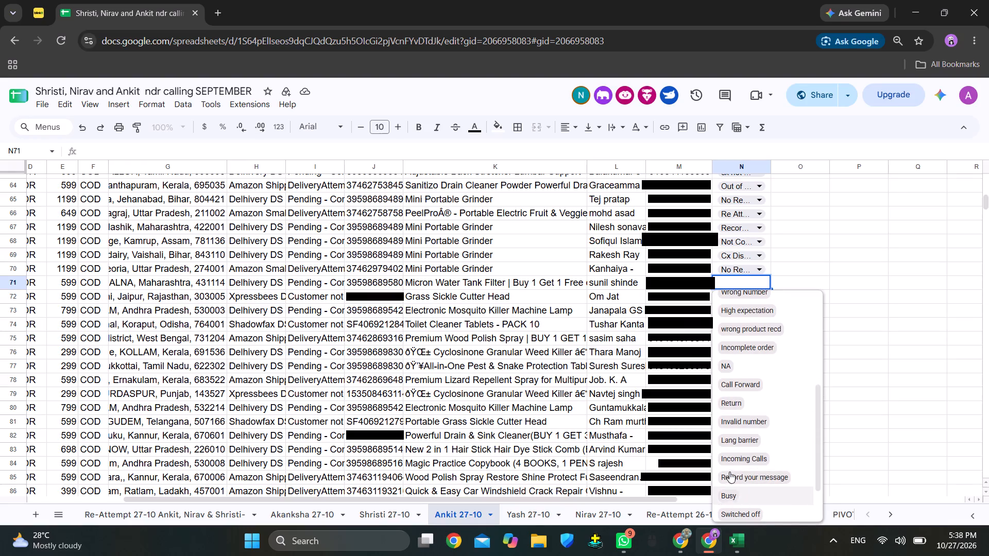
# Select the phone number and customer name of the Grass Sickle Cutter Head order in row 72, and set its remark to No Response.
pyautogui.click(685, 298)
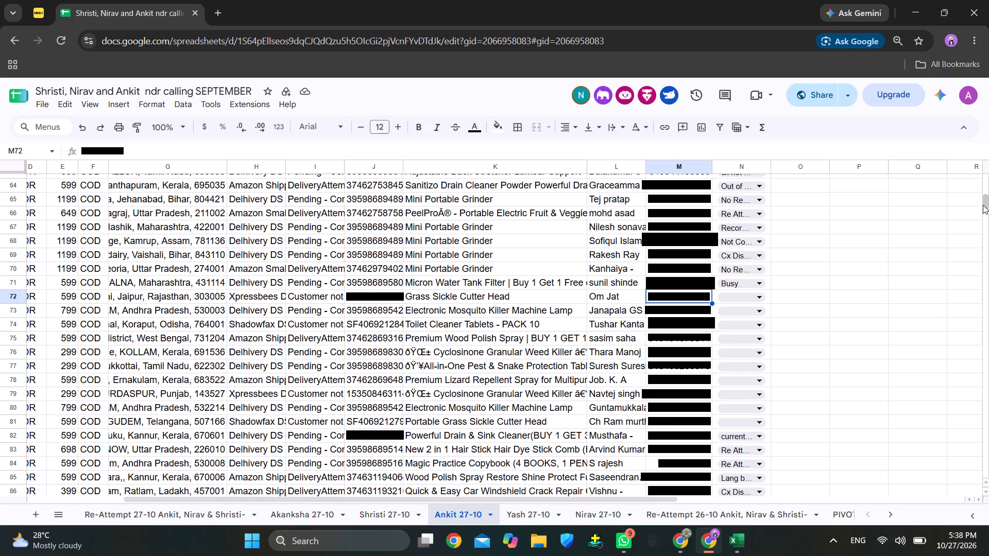
pyautogui.click(612, 297)
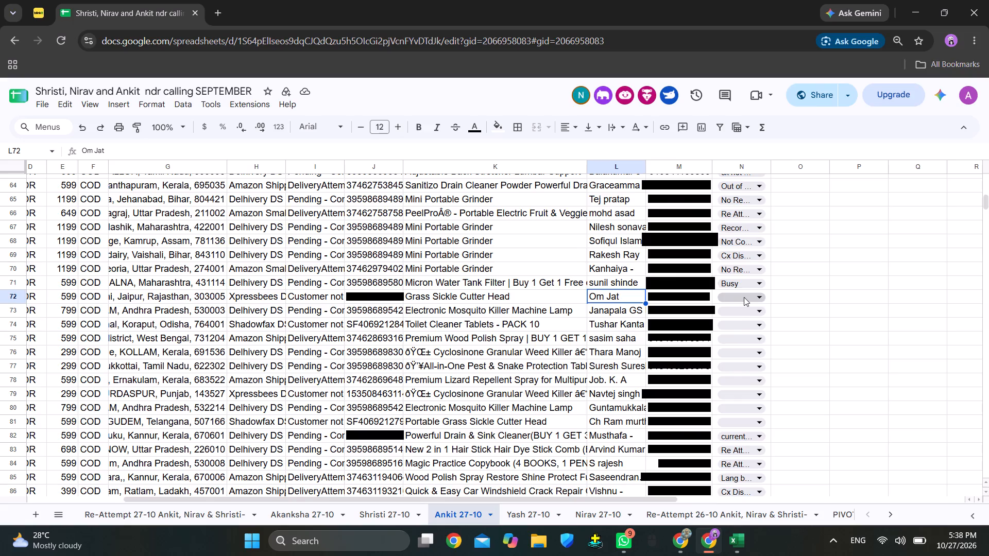
pyautogui.click(744, 297)
pyautogui.click(757, 330)
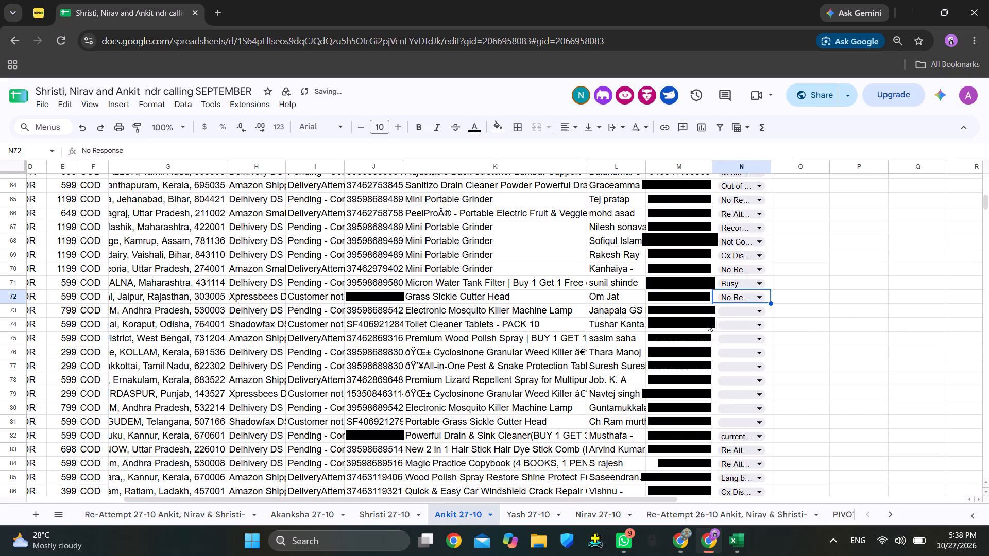
# Select the phone number and customer name of the Electronic Mosquito Killer Machine Lamp order in row 73, and set its remark to Out of Coverage Area.
pyautogui.click(687, 311)
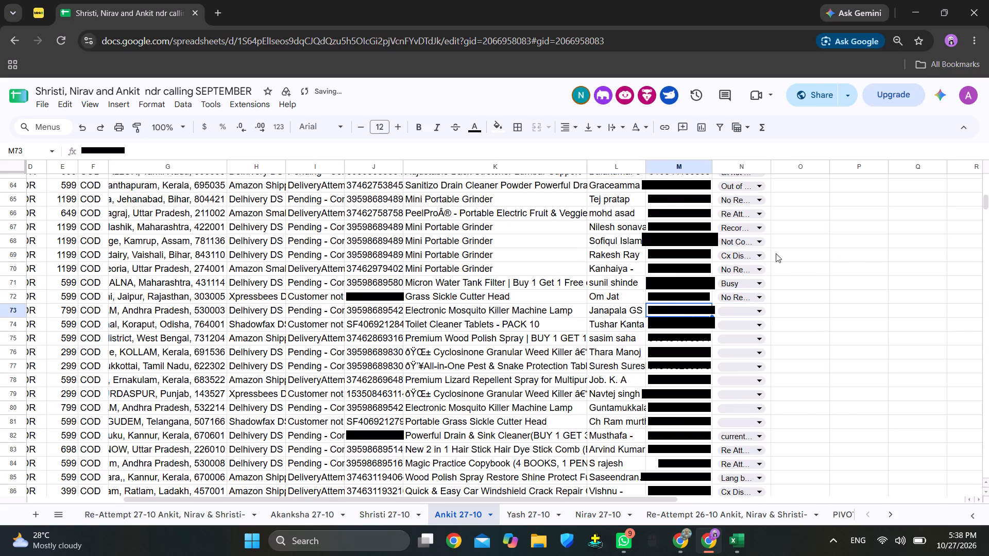
pyautogui.click(985, 204)
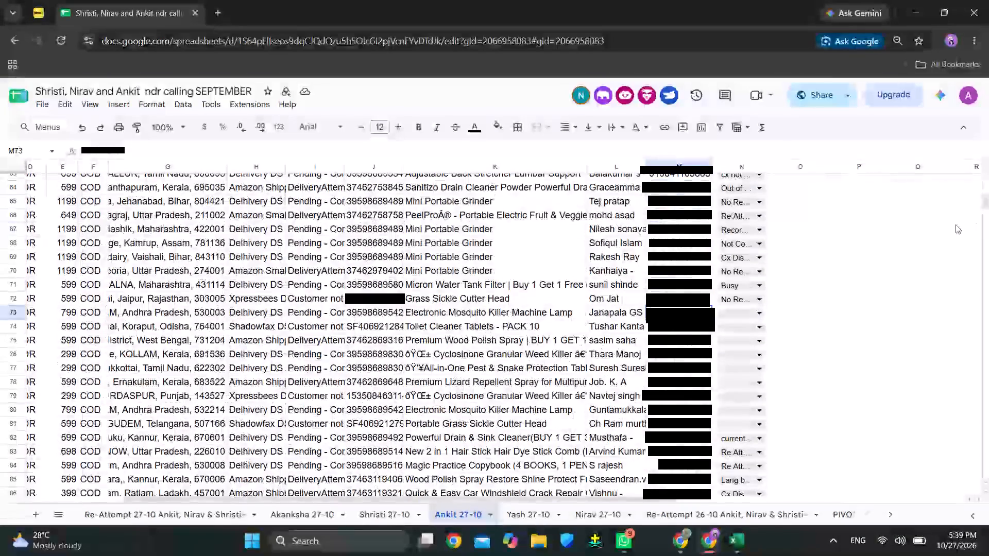
pyautogui.click(621, 311)
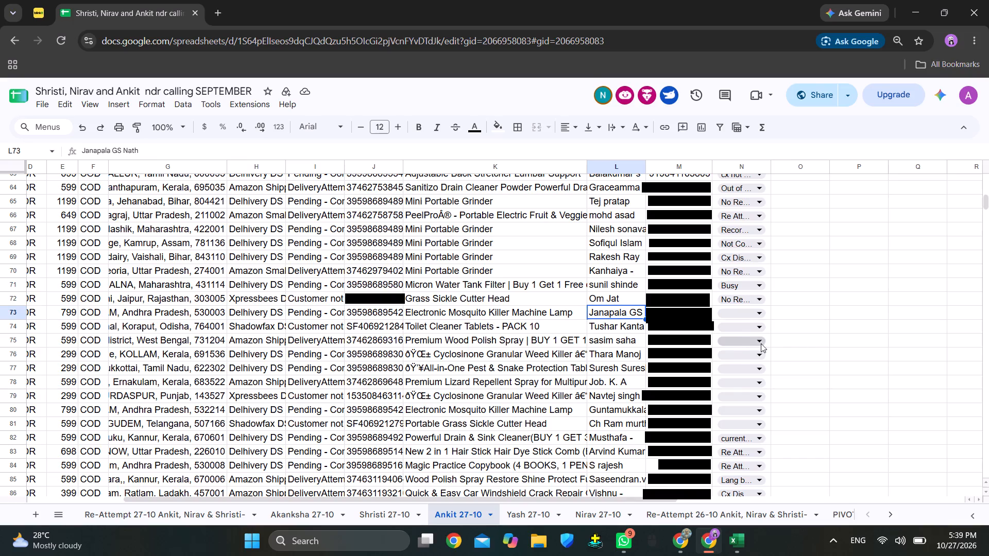
pyautogui.click(740, 315)
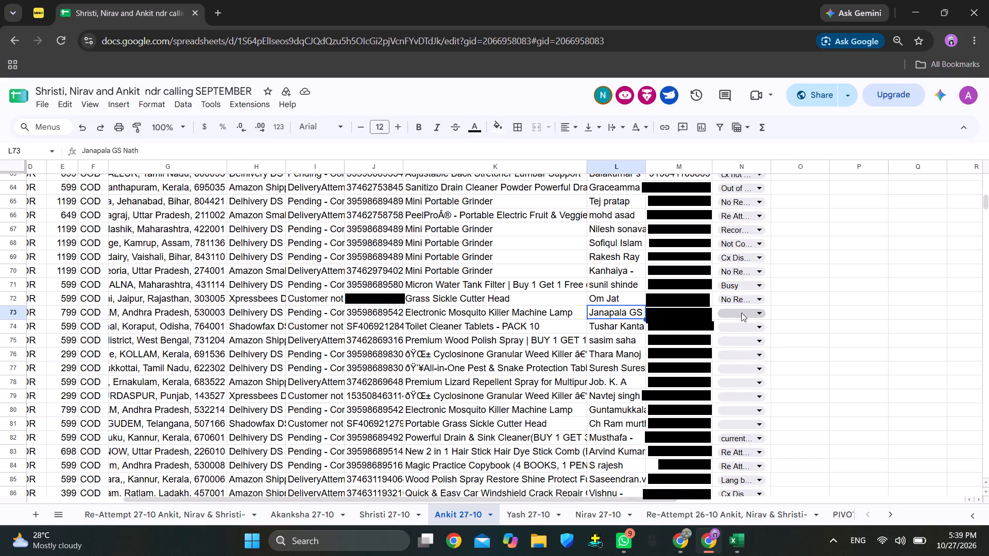
pyautogui.scroll(-7, 769, 386)
pyautogui.scroll(-4, 770, 456)
pyautogui.click(771, 495)
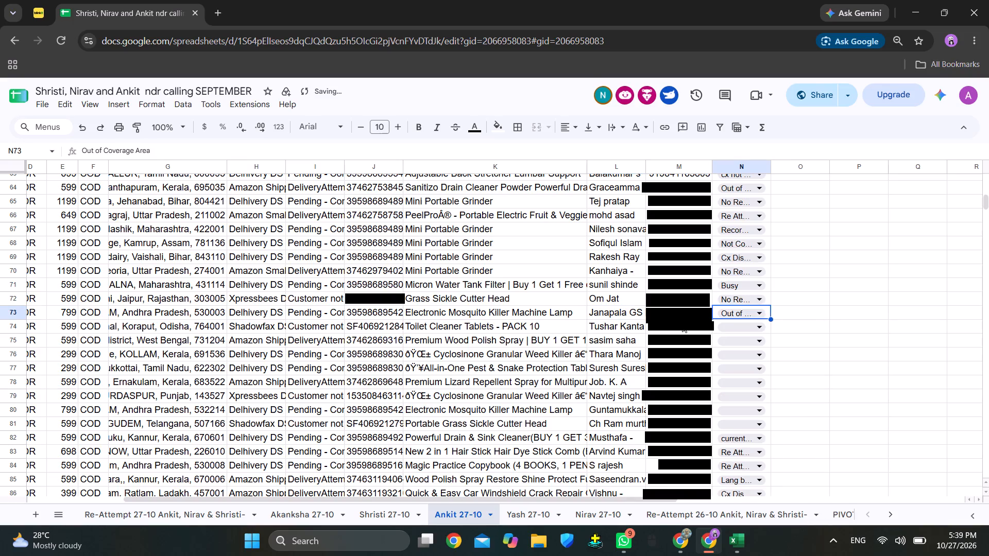
# Select the phone number and customer name of the Toilet Cleaner Tablets order in row 74.
pyautogui.click(683, 323)
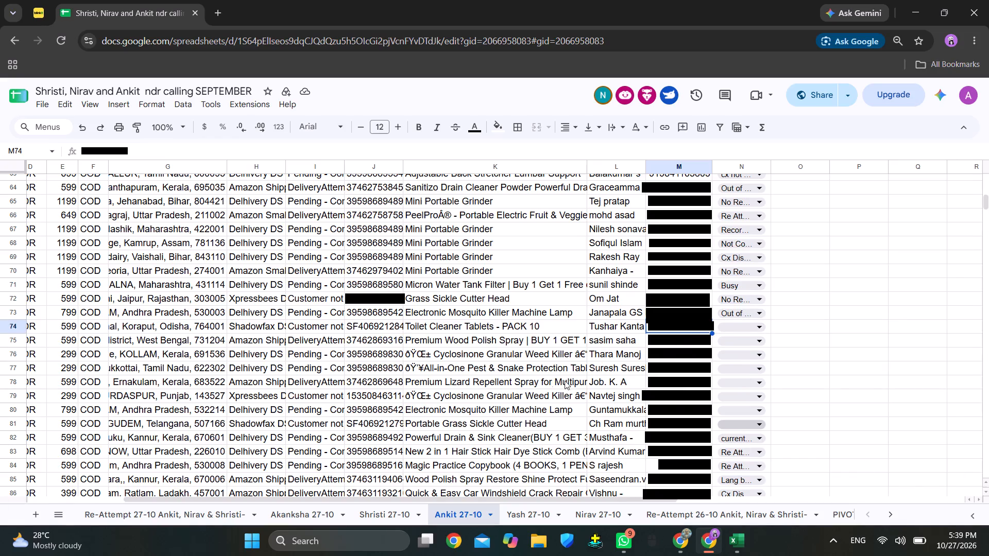
pyautogui.click(625, 327)
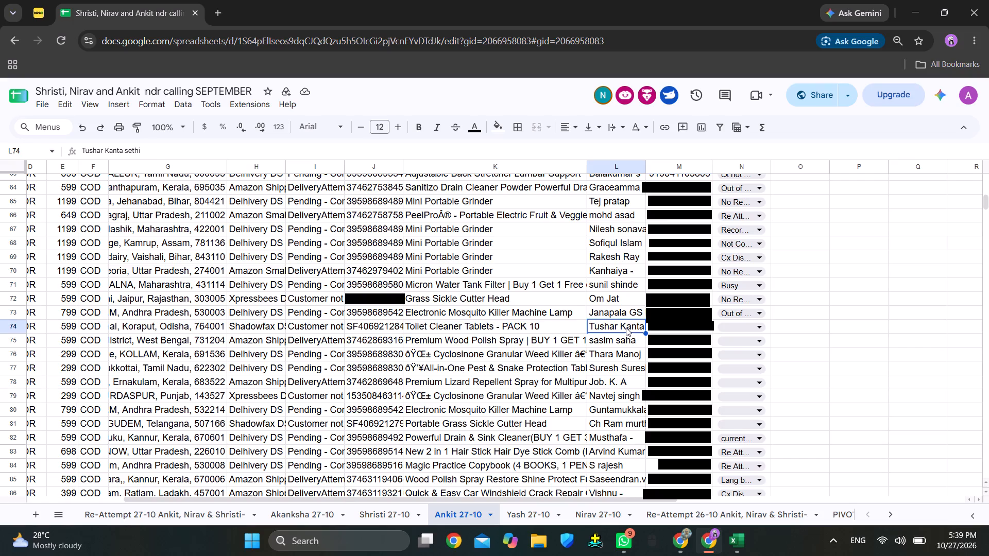
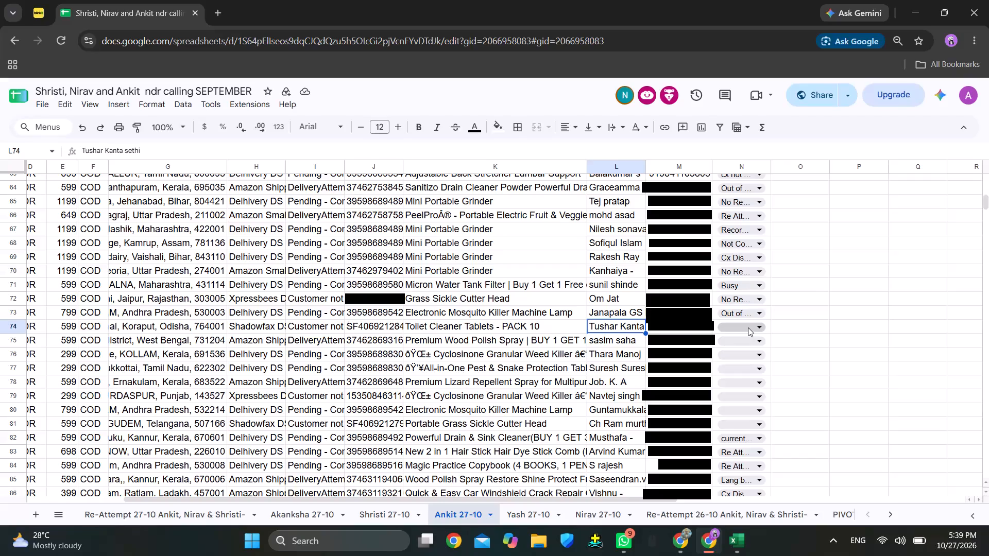
# Set the remark of the Toilet Cleaner Tablets order in row 74 to Cx Disconnected.
pyautogui.click(749, 327)
pyautogui.write('cx')
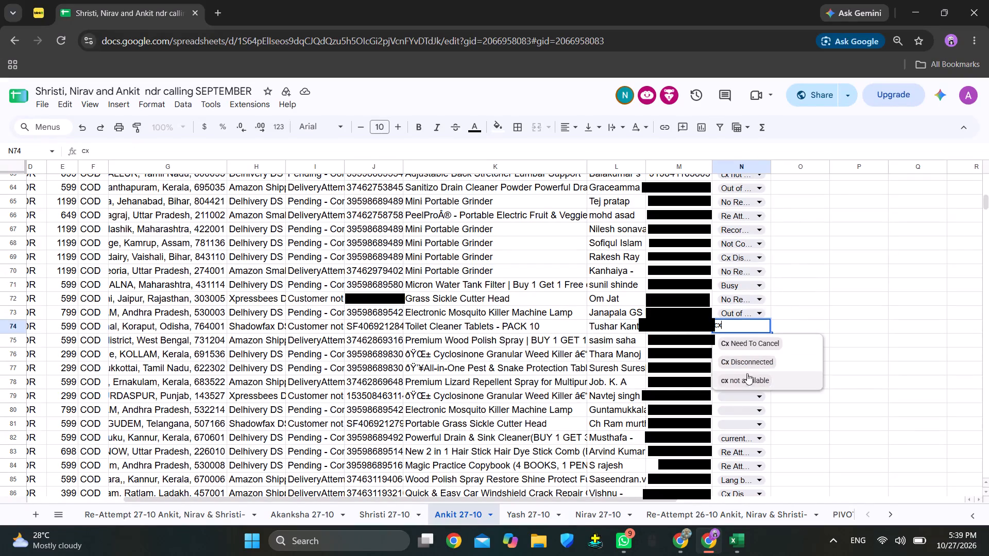
pyautogui.click(747, 362)
# Select the phone number and customer name of the Premium Wood Polish Spray order in row 75, and set its remark to Delivered.
pyautogui.click(676, 341)
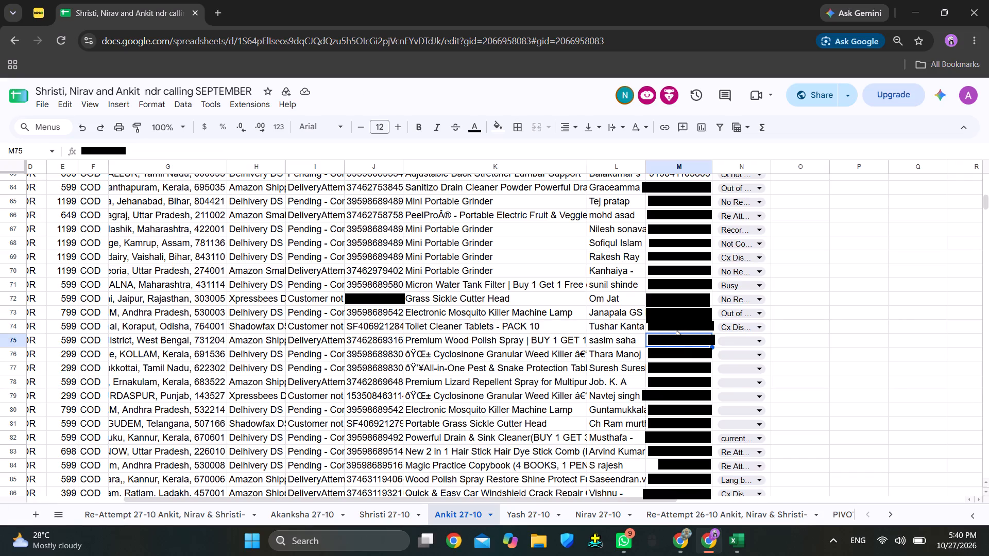
pyautogui.click(630, 340)
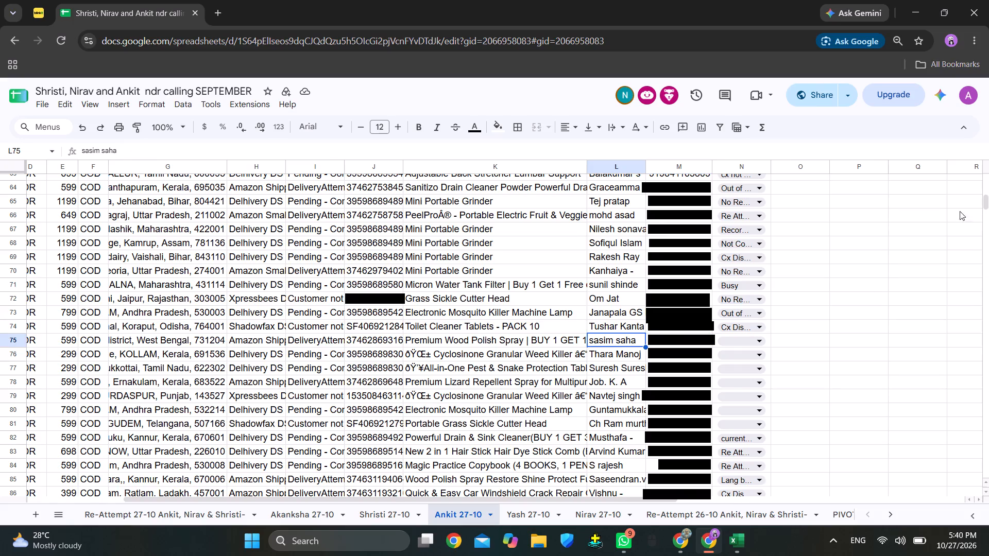
pyautogui.click(987, 205)
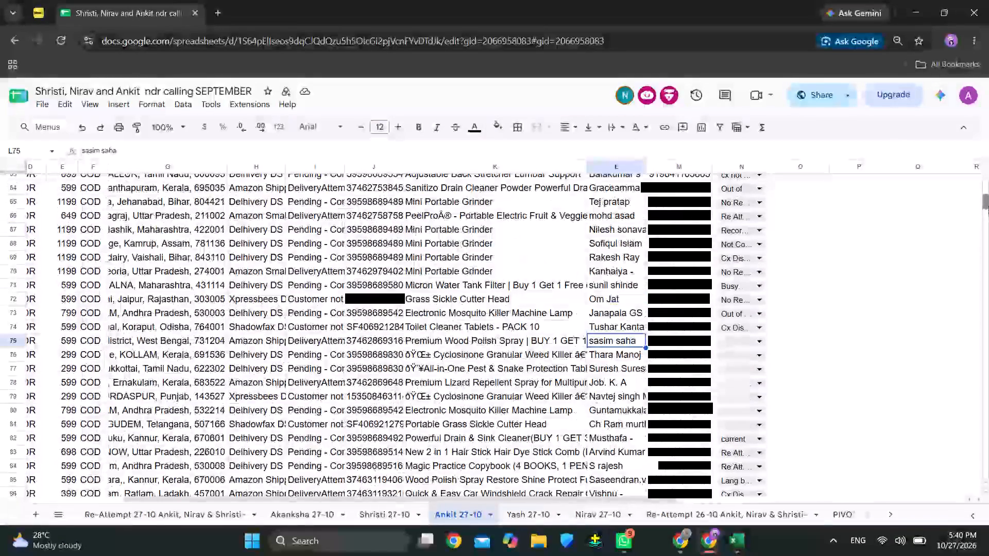
pyautogui.click(759, 344)
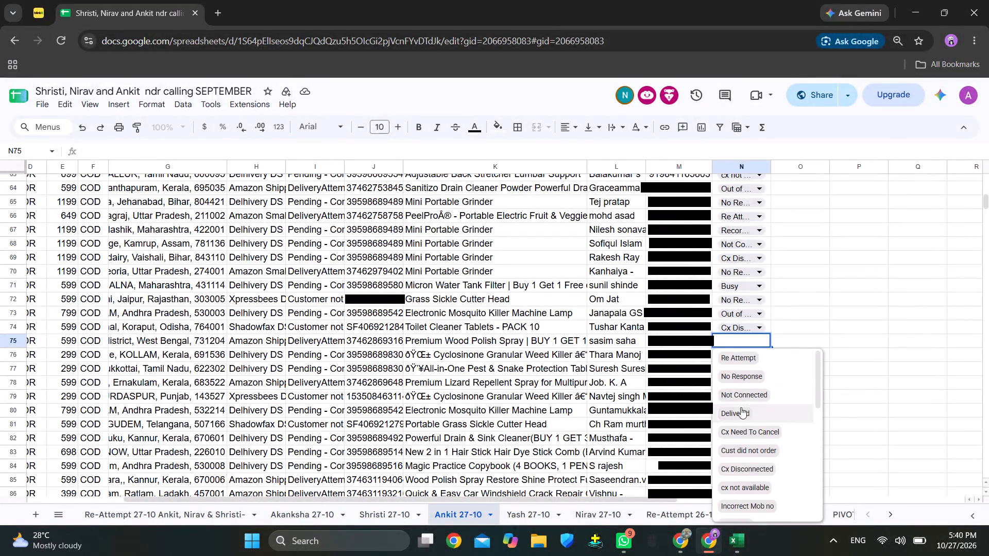
pyautogui.click(737, 408)
# Select the phone number and customer name of the Cyclosinone Granular Weed Killer order in row 76, and set its remark to Switched off.
pyautogui.click(696, 353)
pyautogui.scroll(-2, 789, 319)
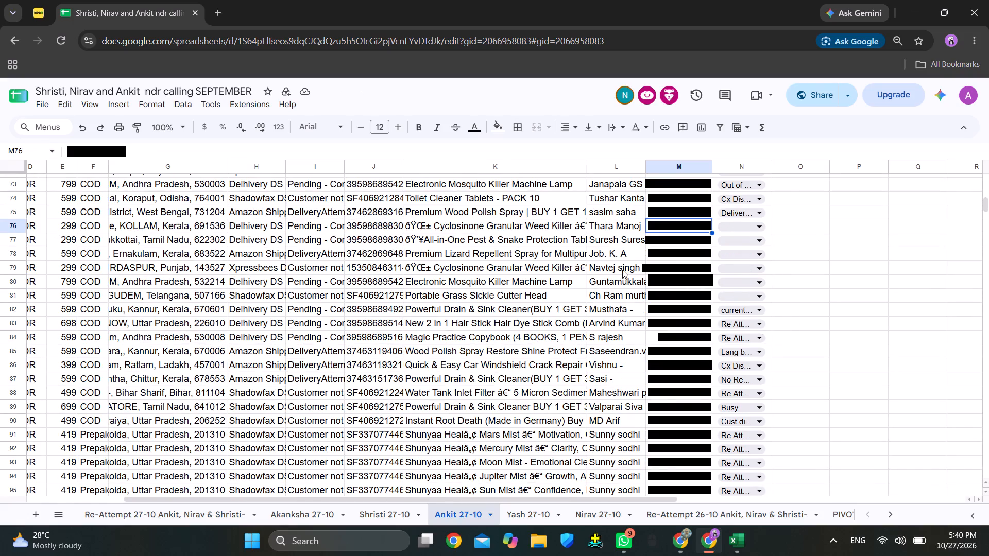
pyautogui.click(616, 225)
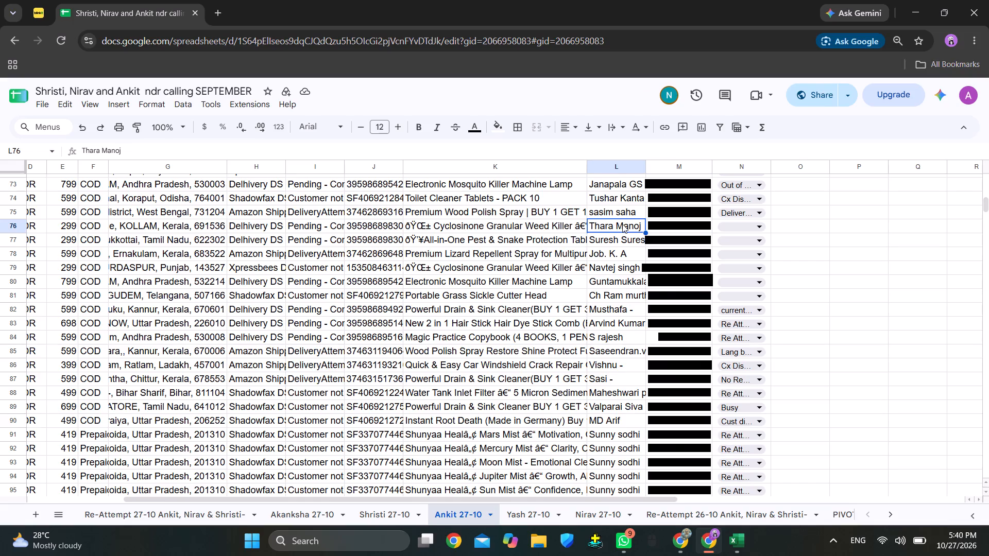
pyautogui.click(745, 227)
pyautogui.press('s')
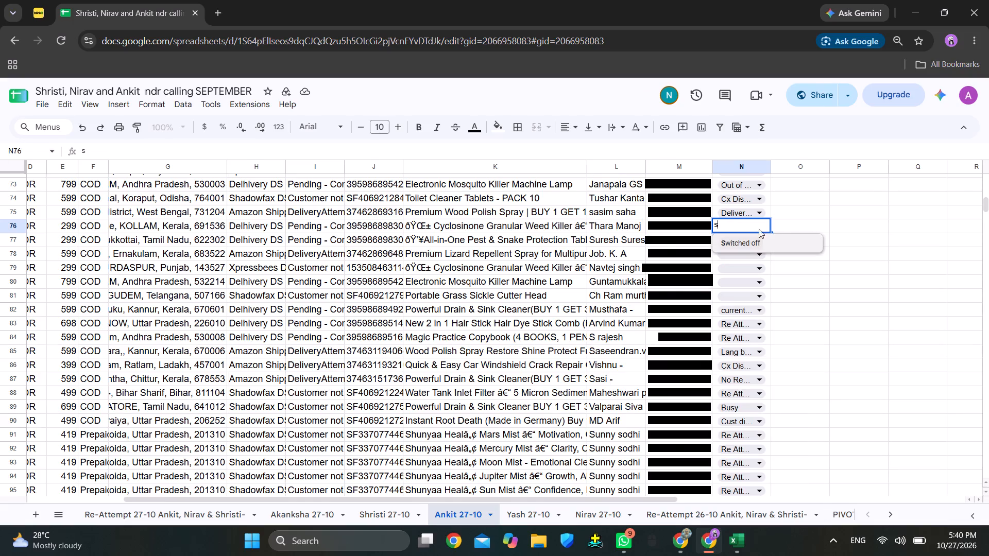
pyautogui.click(746, 237)
# Select the phone number and customer name of the All-in-One Pest & Snake Protection order in row 77.
pyautogui.click(692, 240)
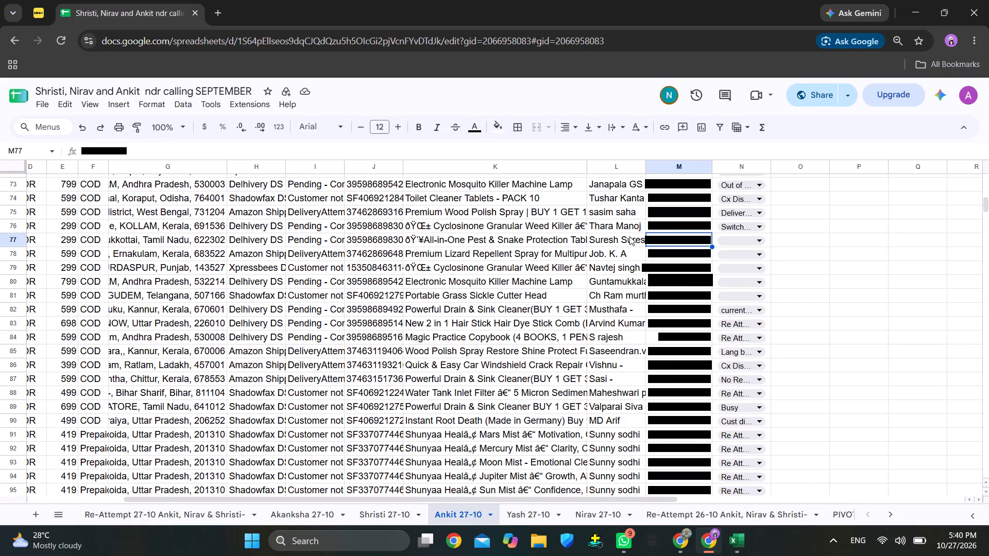
pyautogui.click(630, 237)
# Check the remark counts in the pivot table below the orders and return to row 77.
pyautogui.moveTo(985, 206); pyautogui.dragTo(988, 283)
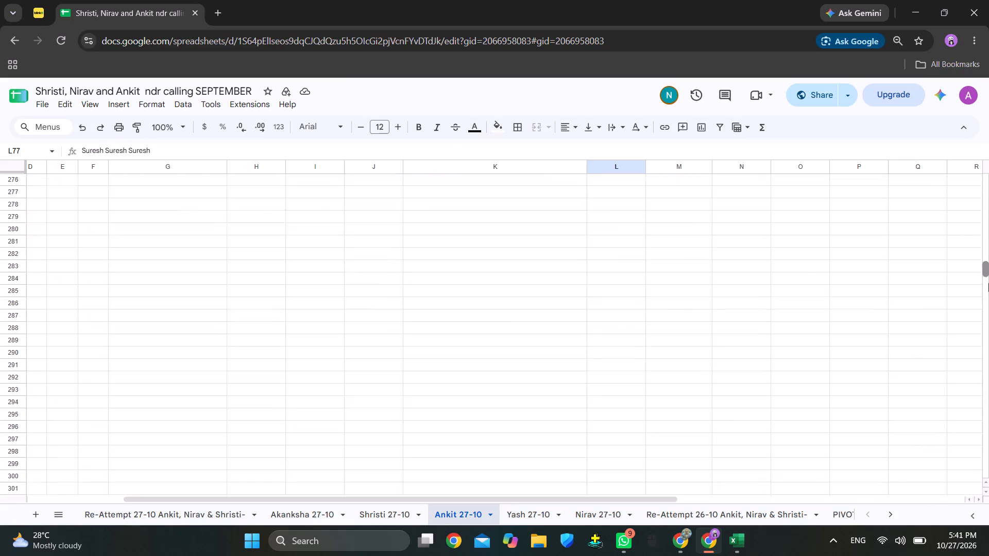
pyautogui.moveTo(988, 283); pyautogui.dragTo(988, 265)
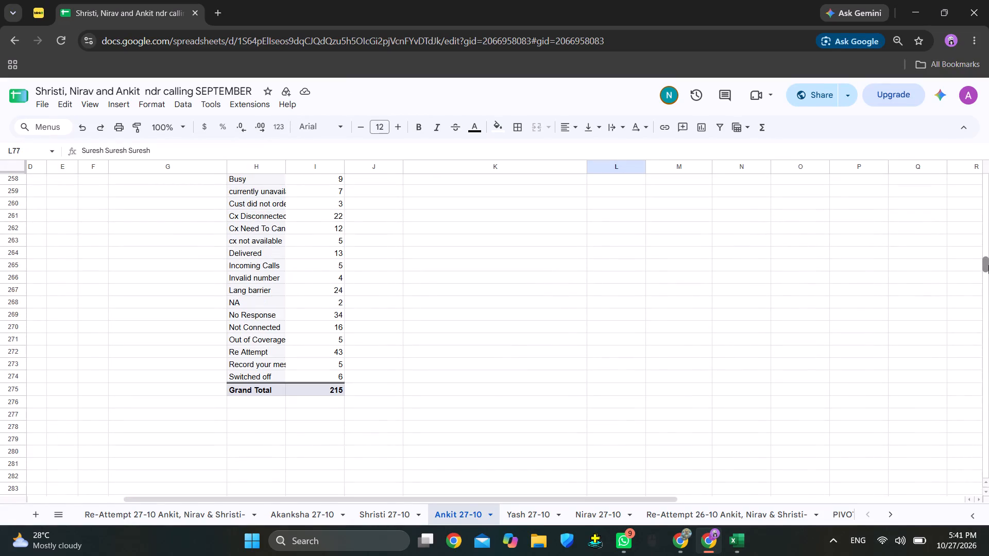
pyautogui.moveTo(988, 265); pyautogui.dragTo(988, 265)
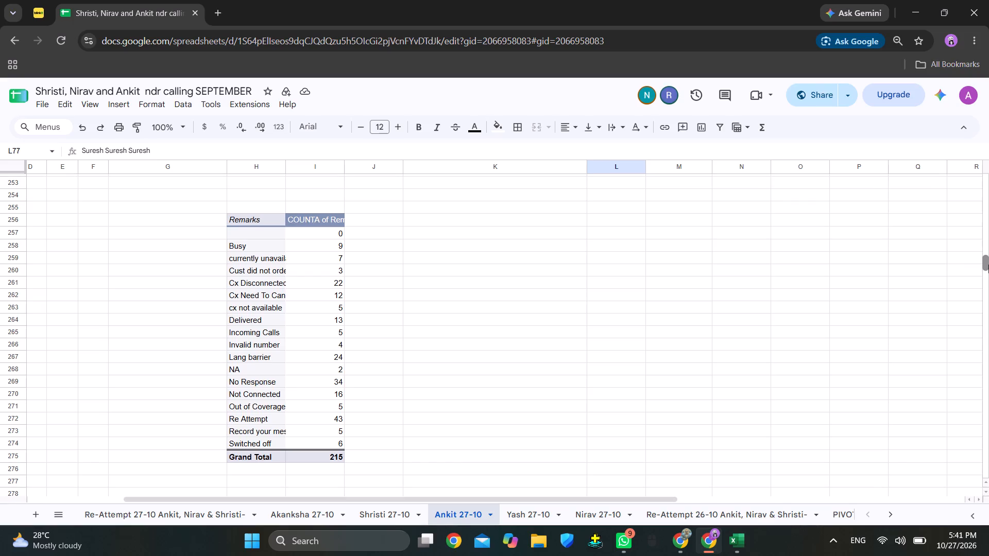
pyautogui.moveTo(988, 265); pyautogui.dragTo(988, 236)
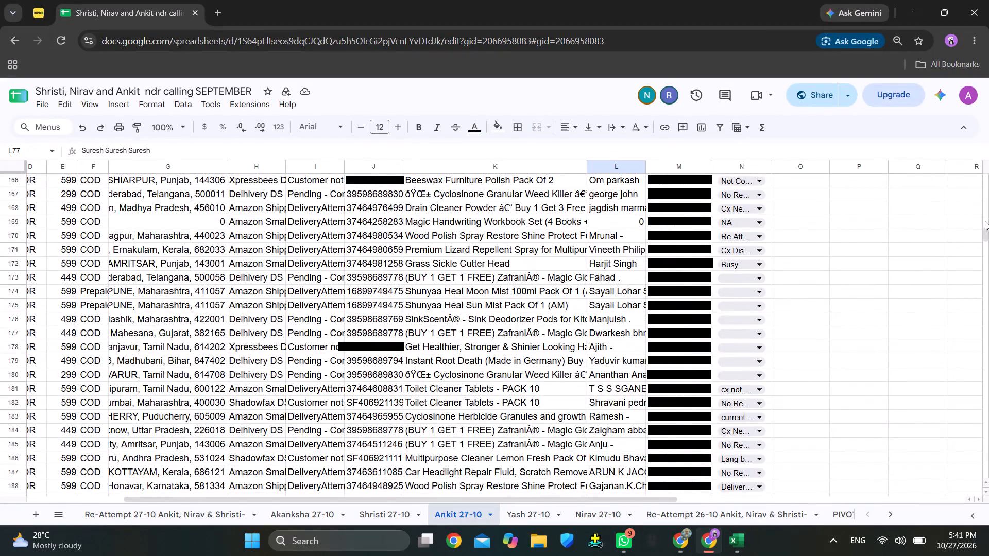
pyautogui.scroll(1, 819, 262)
pyautogui.scroll(-1, 818, 265)
pyautogui.scroll(4, 818, 265)
pyautogui.scroll(-1, 804, 254)
pyautogui.scroll(4, 804, 254)
pyautogui.scroll(-1, 801, 252)
pyautogui.scroll(2, 801, 252)
pyautogui.scroll(-1, 801, 252)
pyautogui.scroll(6, 801, 252)
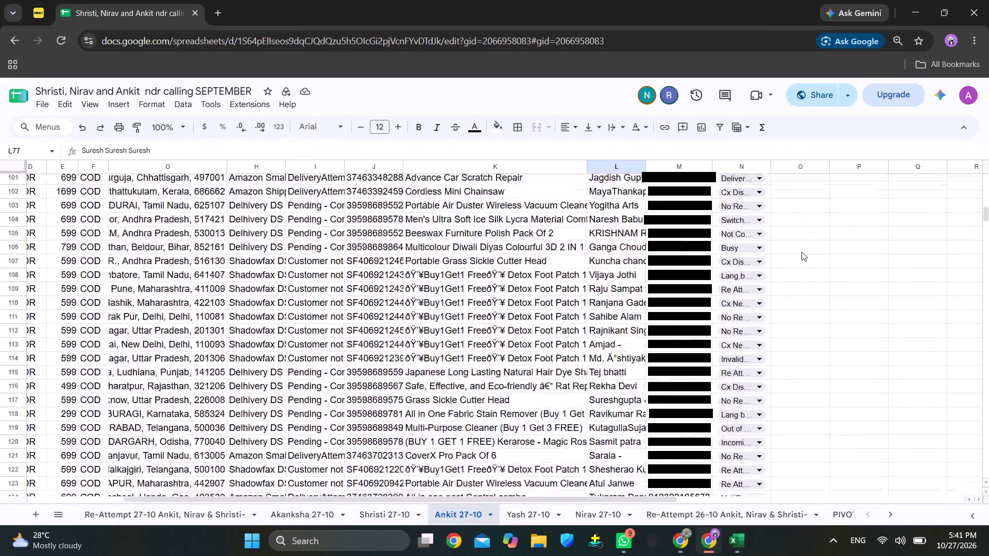
pyautogui.scroll(2, 802, 252)
pyautogui.scroll(-1, 802, 252)
pyautogui.scroll(8, 802, 251)
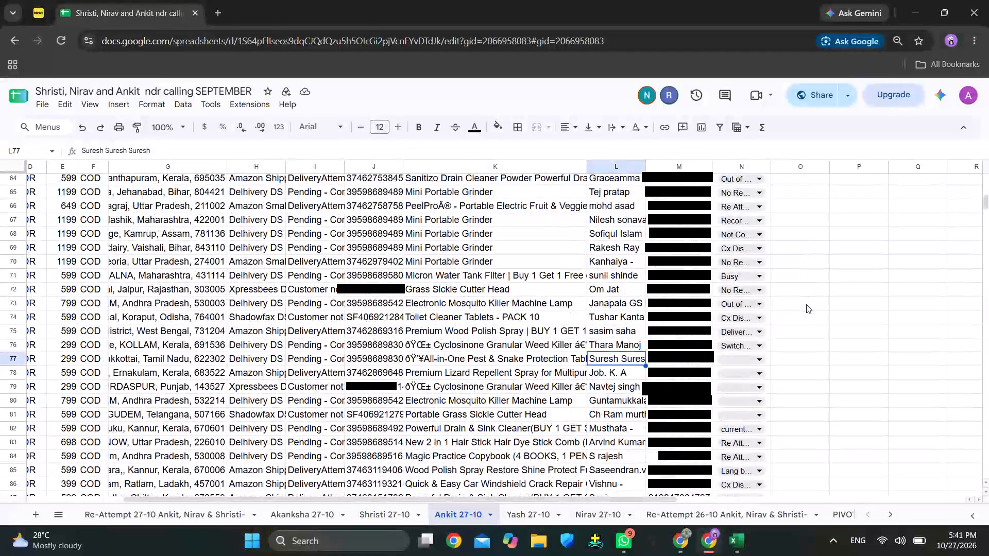
pyautogui.scroll(-1, 810, 310)
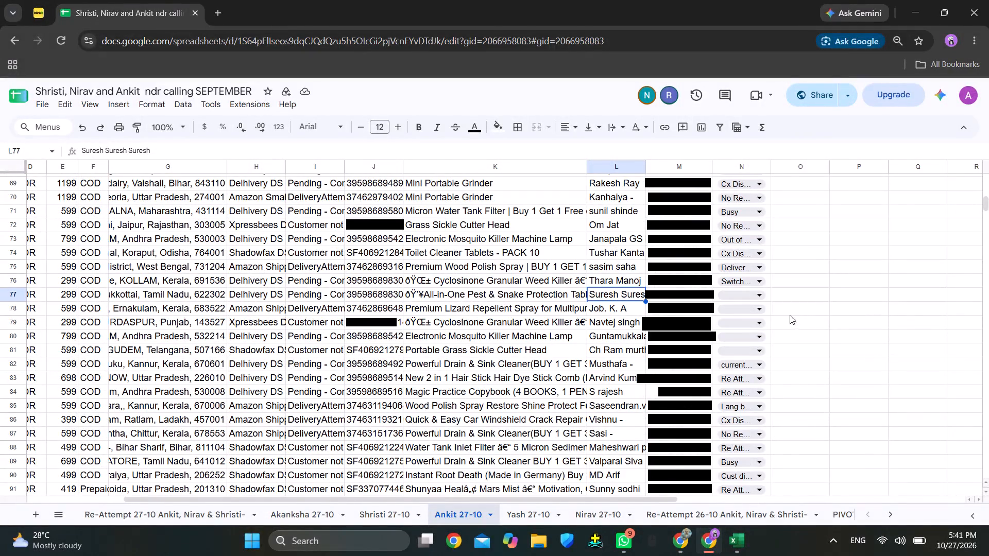
# Set the remark of the All-in-One Pest & Snake Protection order in row 77 to No Response.
pyautogui.click(743, 297)
pyautogui.click(754, 330)
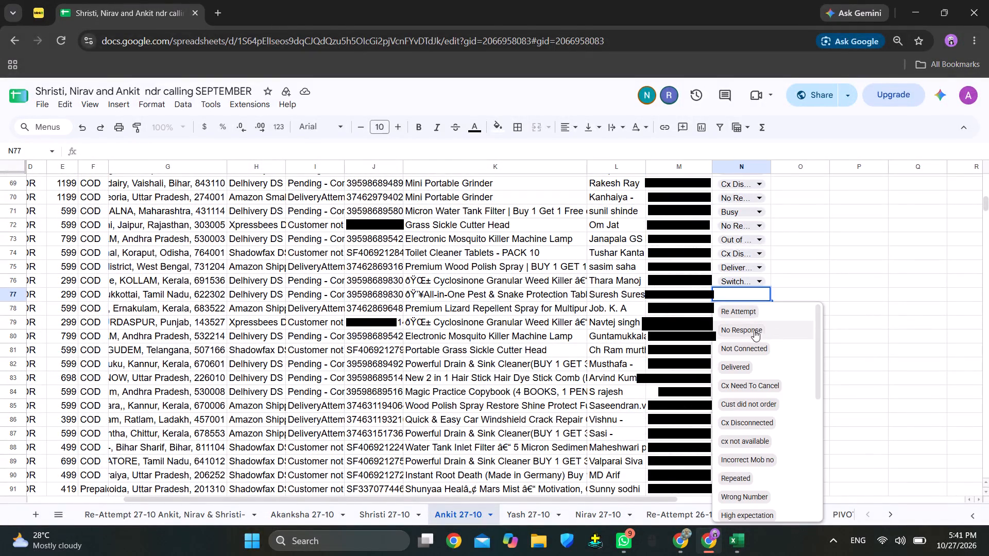
# Select the phone number and customer name of the Premium Lizard Repellent Spray order in row 78, and set its remark to Record your message.
pyautogui.click(695, 307)
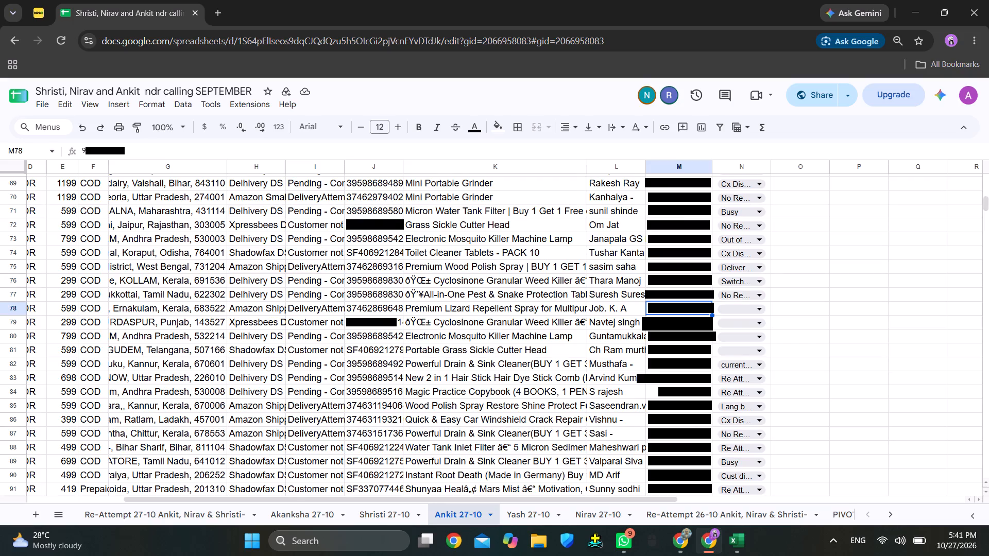
pyautogui.click(628, 308)
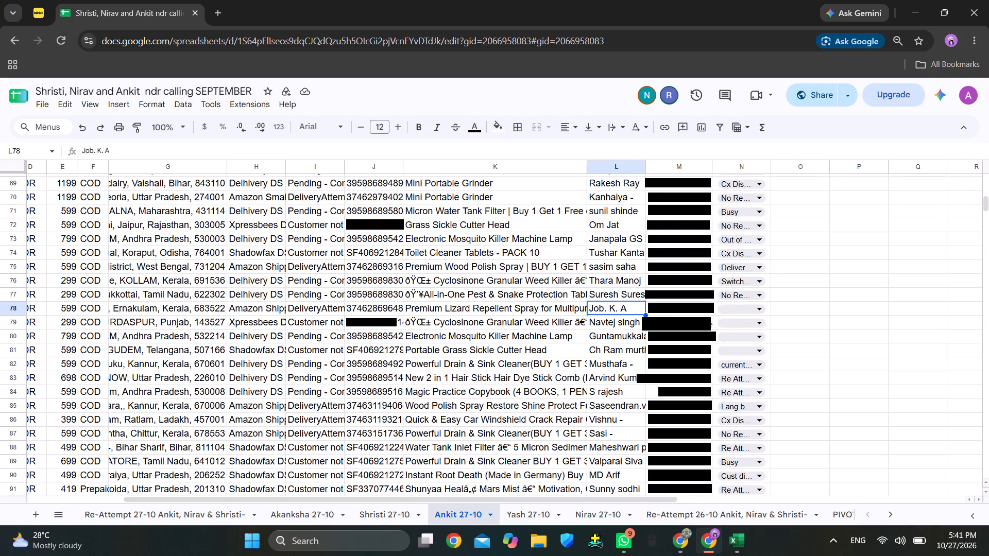
pyautogui.click(733, 309)
pyautogui.press('r')
pyautogui.press('e')
pyautogui.press('c')
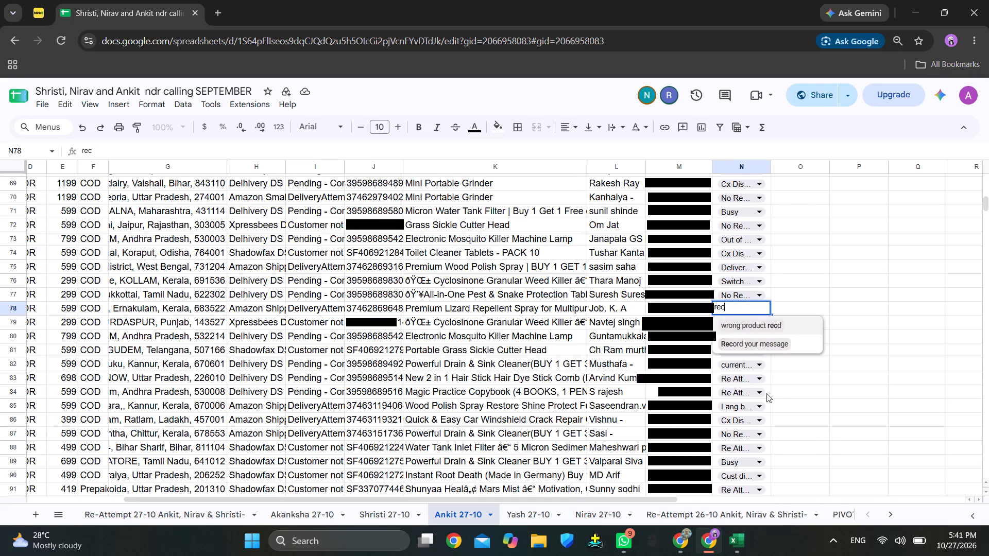
pyautogui.click(757, 345)
# Select the phone number and customer name of the Cyclosinone Granular Weed Killer order in row 79, and set its remark to Busy.
pyautogui.click(696, 322)
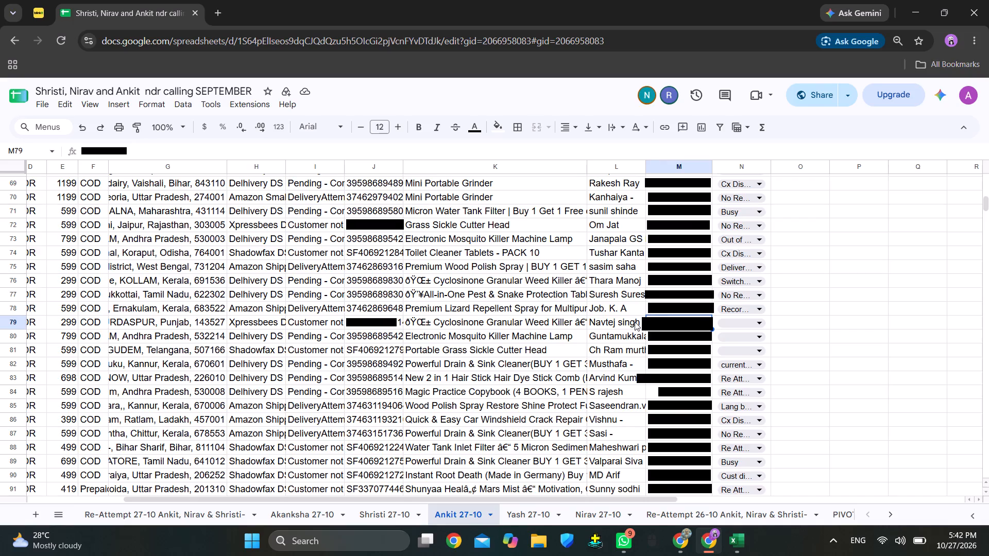
pyautogui.click(635, 321)
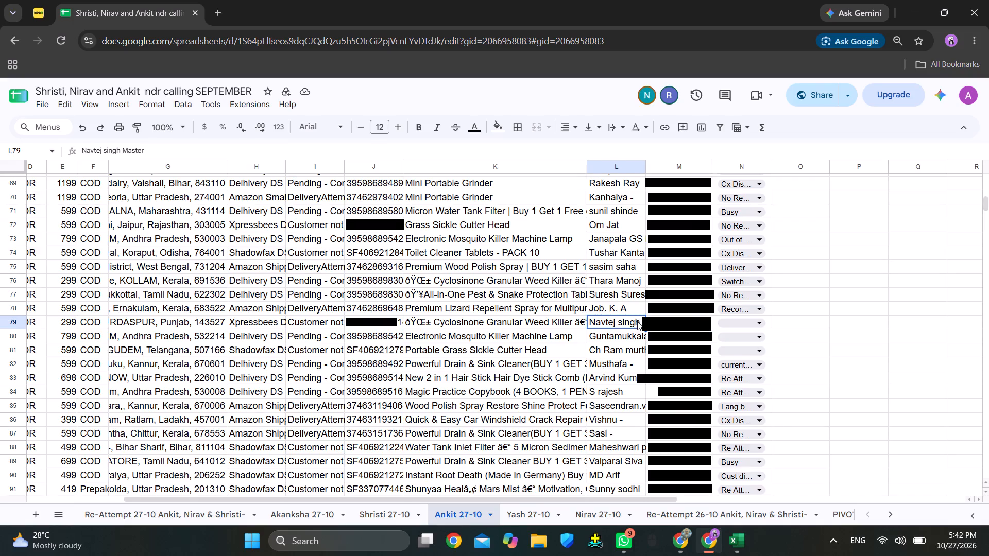
pyautogui.click(728, 323)
pyautogui.scroll(-3, 758, 394)
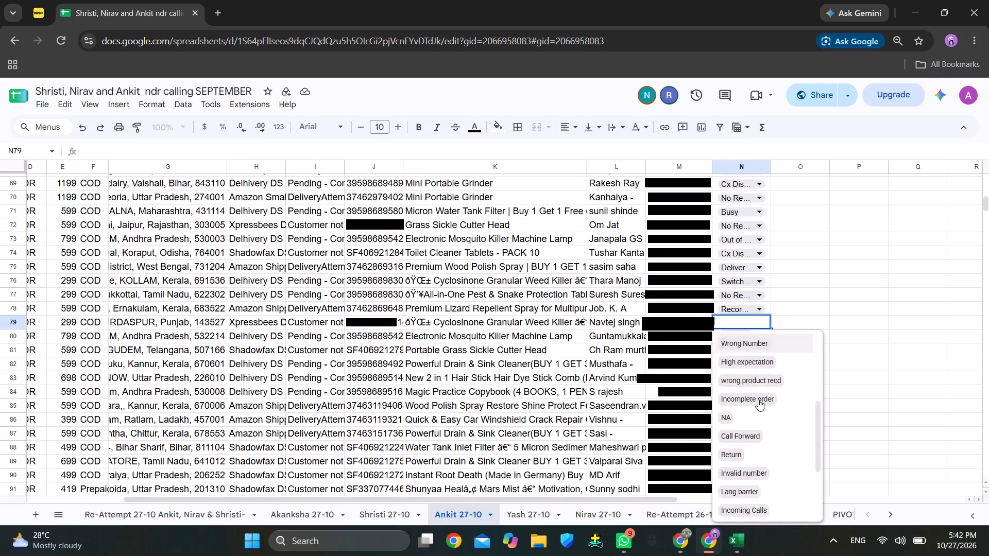
pyautogui.scroll(-1, 758, 399)
pyautogui.click(734, 472)
# Select the phone number and customer name of the Electronic Mosquito Killer Machine Lamp order in row 80, and set its remark to Lang barrier.
pyautogui.click(681, 335)
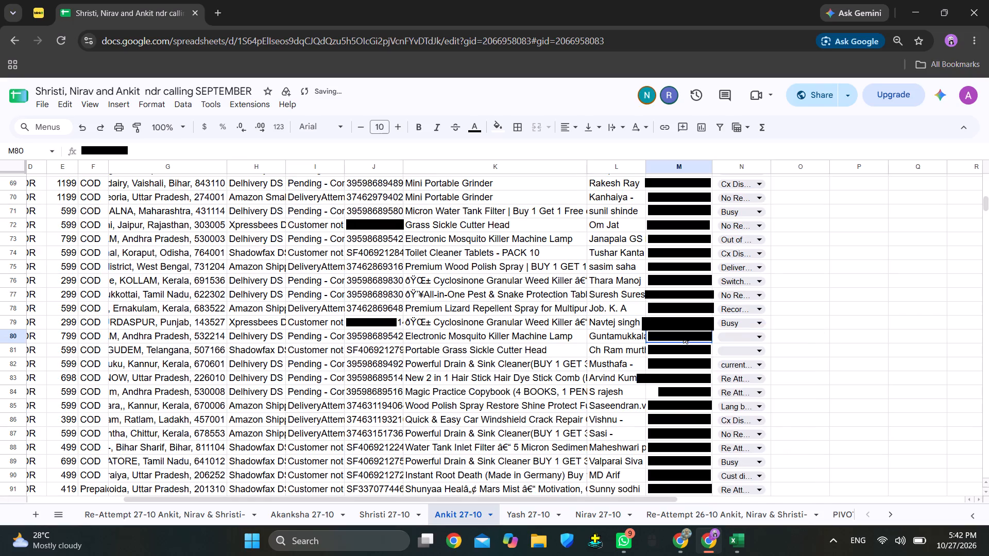
pyautogui.click(986, 201)
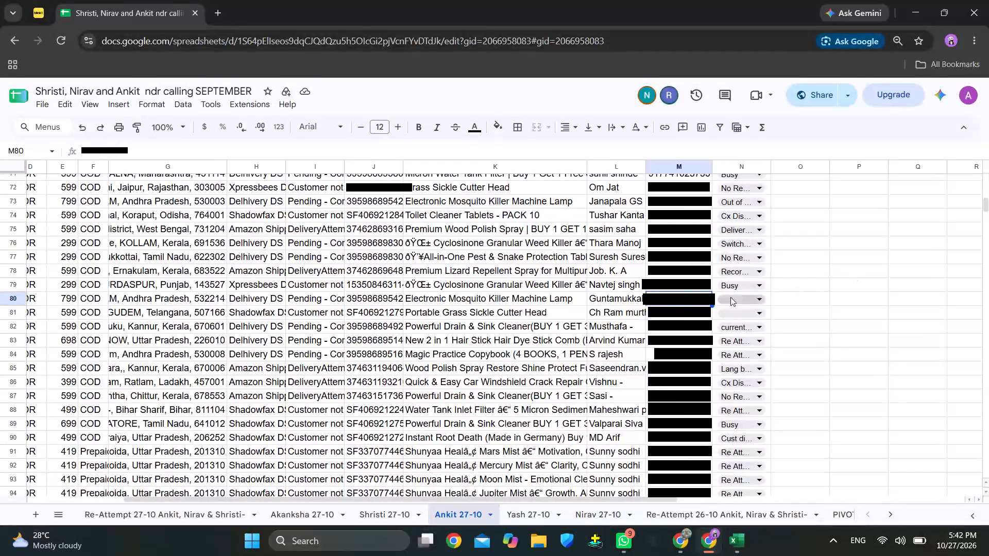
pyautogui.click(629, 298)
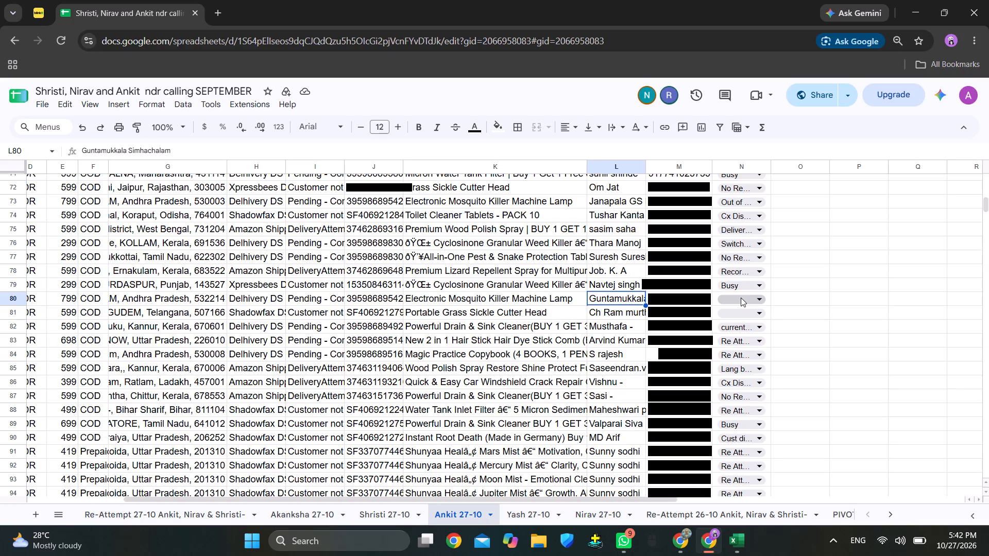
pyautogui.click(988, 207)
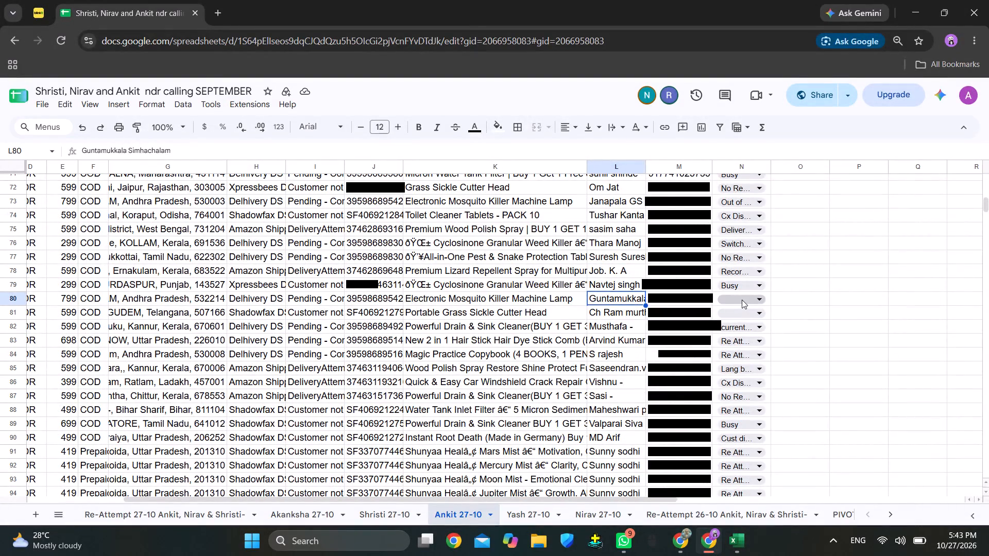
pyautogui.click(744, 300)
pyautogui.scroll(-3, 759, 426)
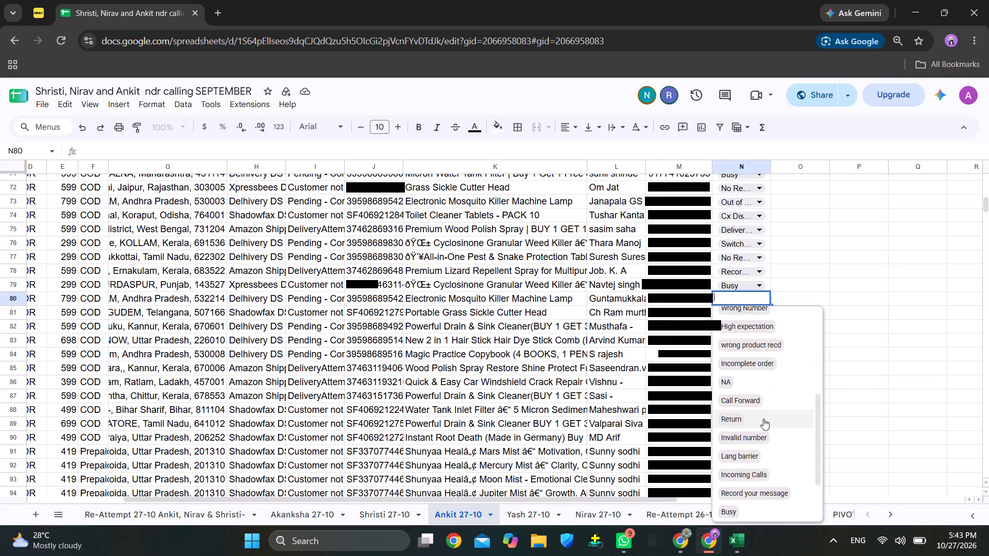
pyautogui.scroll(-1, 769, 423)
pyautogui.click(740, 389)
# Select the phone number of the Portable Grass Sickle Cutter Head order in row 81.
pyautogui.click(694, 314)
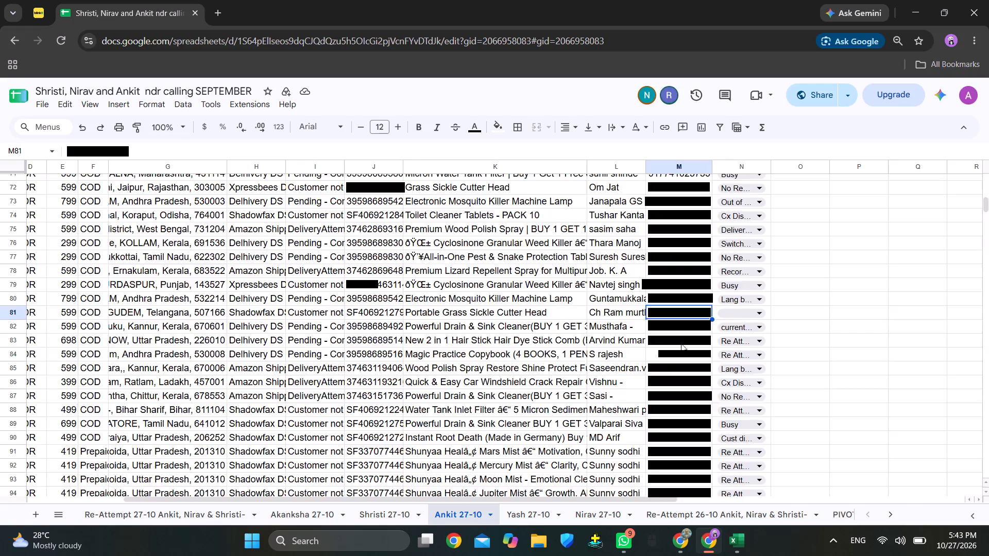
# Check the remark counts in the pivot table below the orders and return to row 81.
pyautogui.scroll(-2, 669, 354)
pyautogui.scroll(1, 666, 359)
pyautogui.scroll(-18, 664, 359)
pyautogui.scroll(1, 488, 372)
pyautogui.scroll(-10, 391, 403)
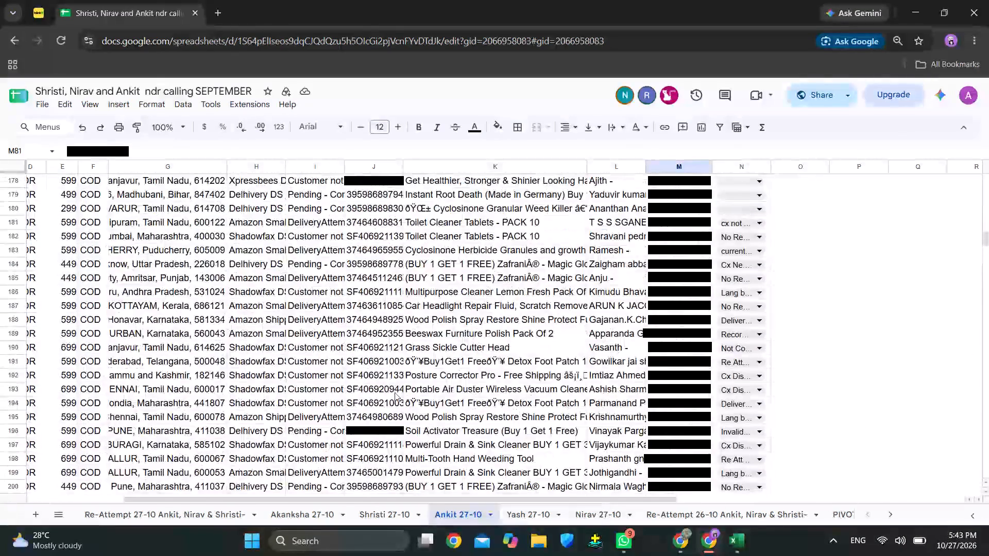
pyautogui.scroll(-11, 395, 392)
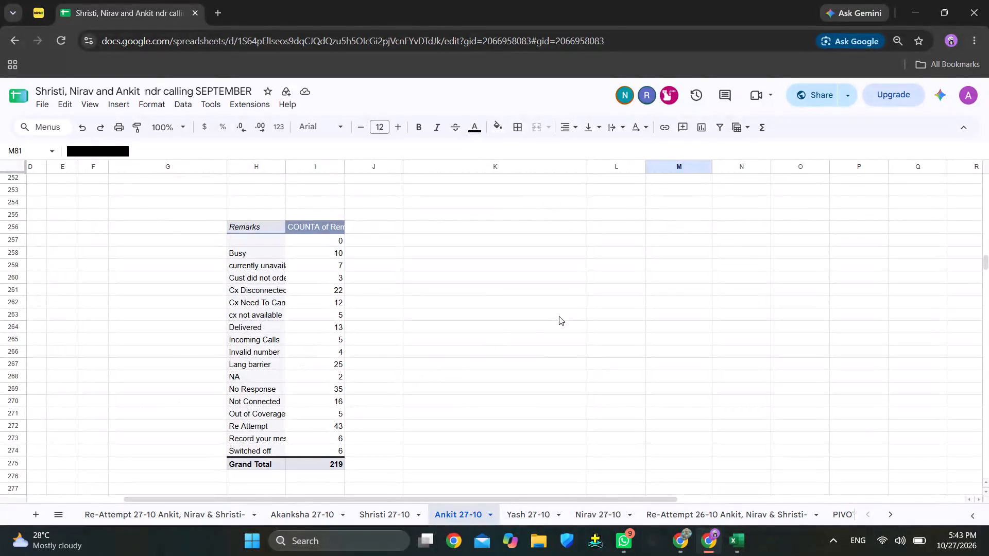
pyautogui.scroll(3, 701, 284)
pyautogui.scroll(-1, 701, 284)
pyautogui.scroll(12, 701, 284)
pyautogui.scroll(-1, 705, 282)
pyautogui.scroll(8, 705, 282)
pyautogui.scroll(-1, 705, 281)
pyautogui.scroll(2, 705, 281)
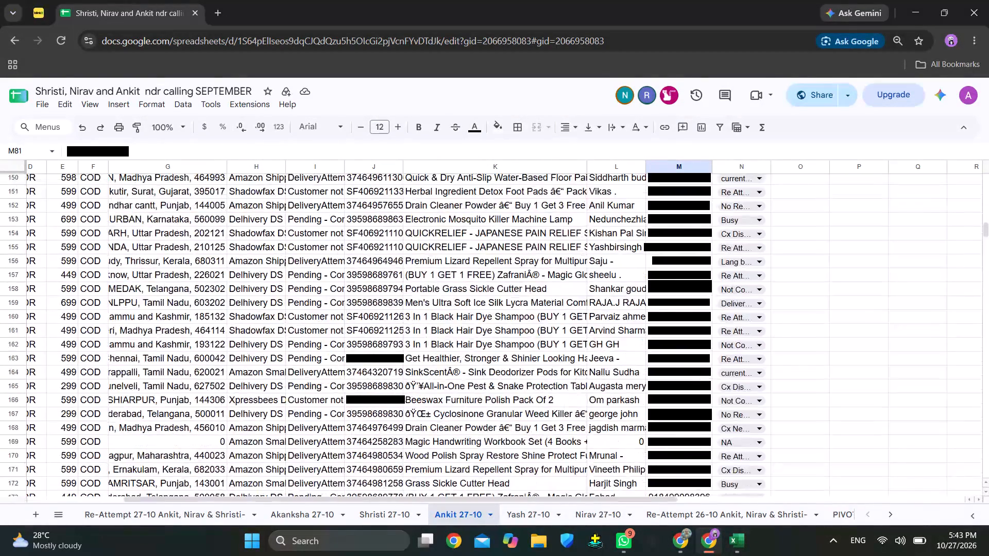
pyautogui.scroll(17, 705, 281)
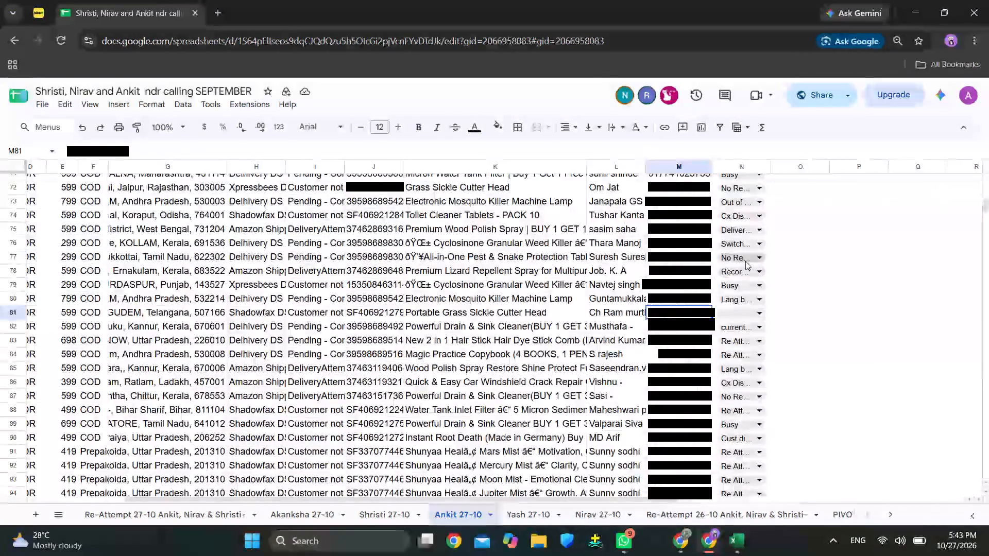
# Select the customer name of the Portable Grass Sickle Cutter Head order in row 81, and set its remark to No Response.
pyautogui.click(612, 310)
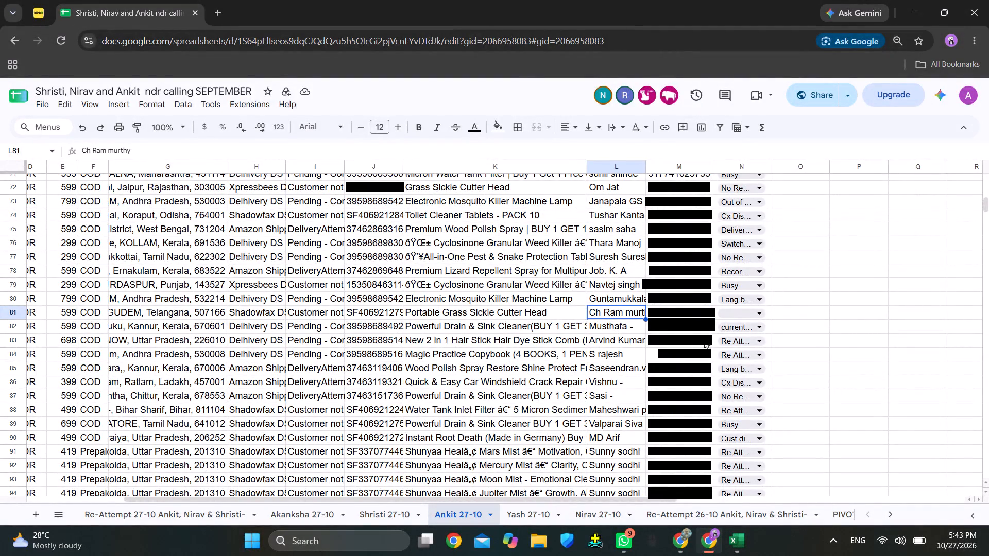
pyautogui.click(743, 311)
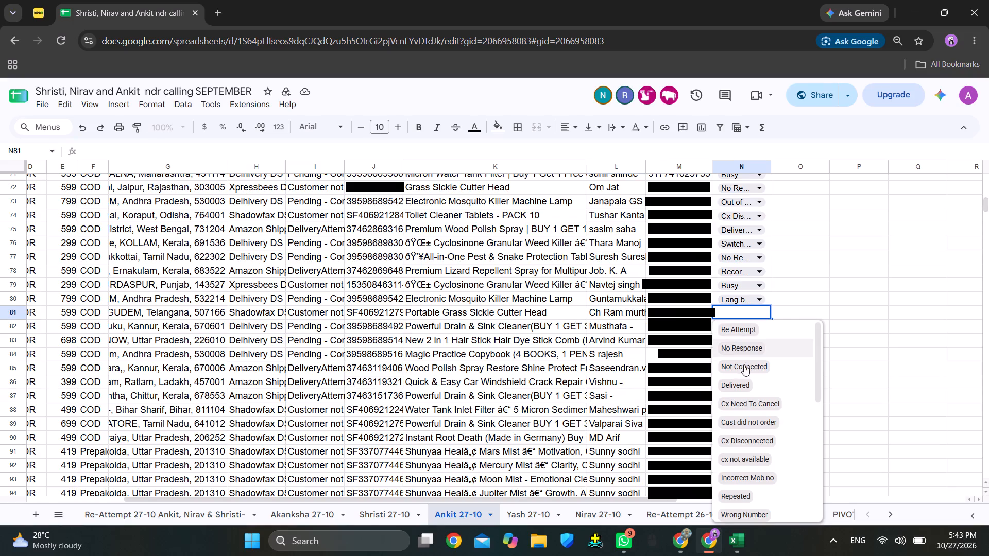
pyautogui.click(746, 346)
# Find the next order without a remark and select the phone number of the Zafrani order in row 173.
pyautogui.scroll(-18, 810, 306)
pyautogui.scroll(1, 812, 317)
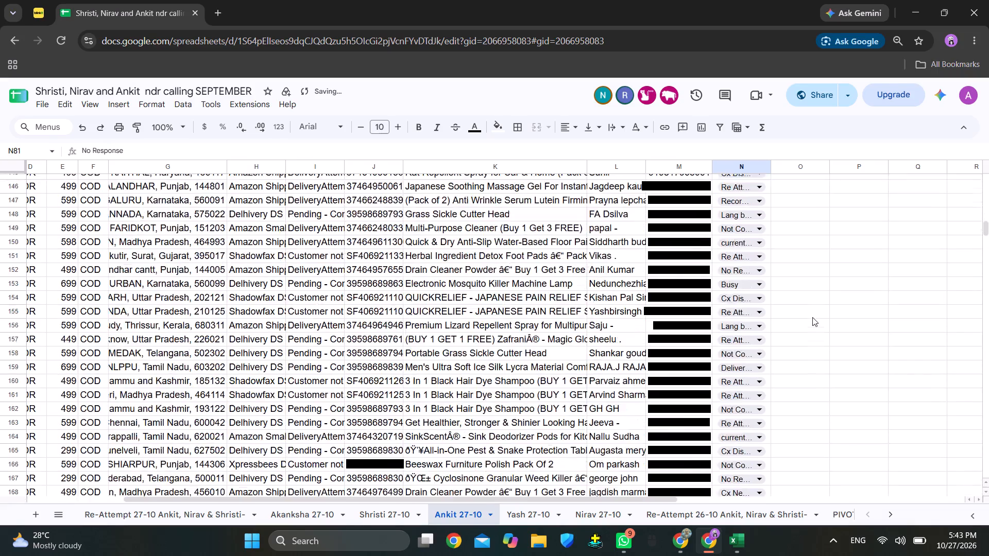
pyautogui.scroll(-2, 813, 316)
pyautogui.scroll(1, 813, 316)
pyautogui.scroll(-4, 813, 316)
pyautogui.scroll(2, 787, 282)
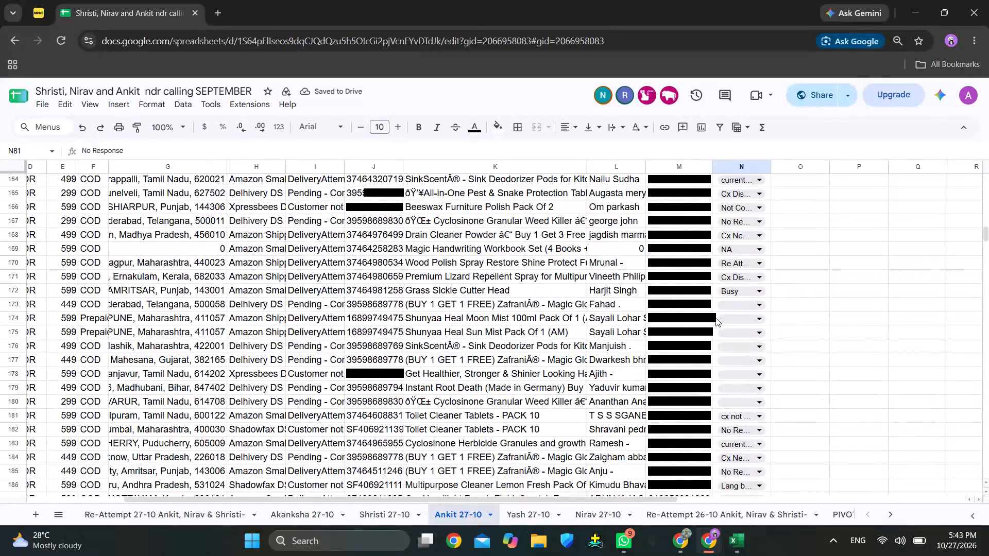
pyautogui.click(688, 305)
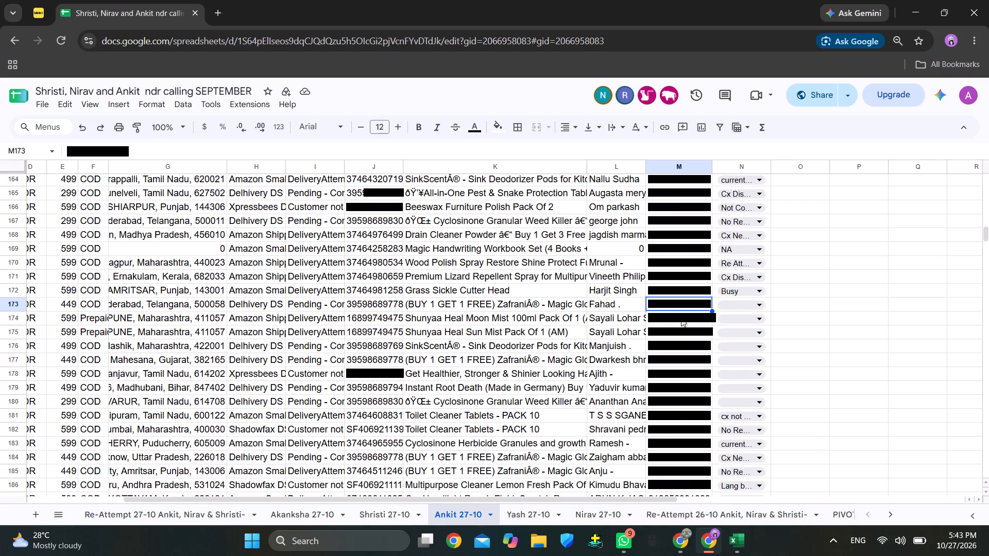
# Check the remark counts in the pivot table below the orders and return to row 173.
pyautogui.scroll(-18, 790, 326)
pyautogui.scroll(1, 837, 329)
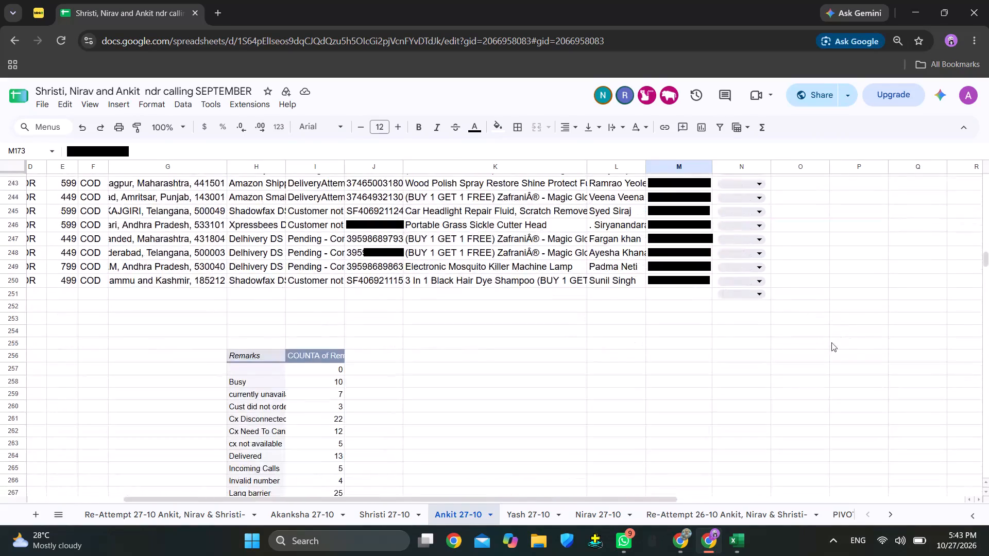
pyautogui.scroll(-2, 830, 345)
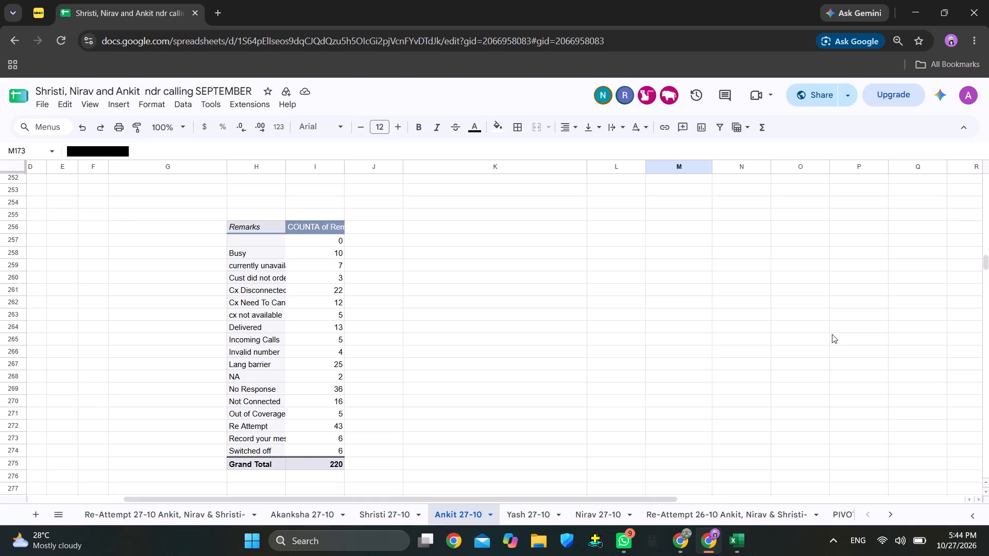
pyautogui.scroll(2, 832, 334)
pyautogui.scroll(-1, 832, 334)
pyautogui.scroll(4, 832, 334)
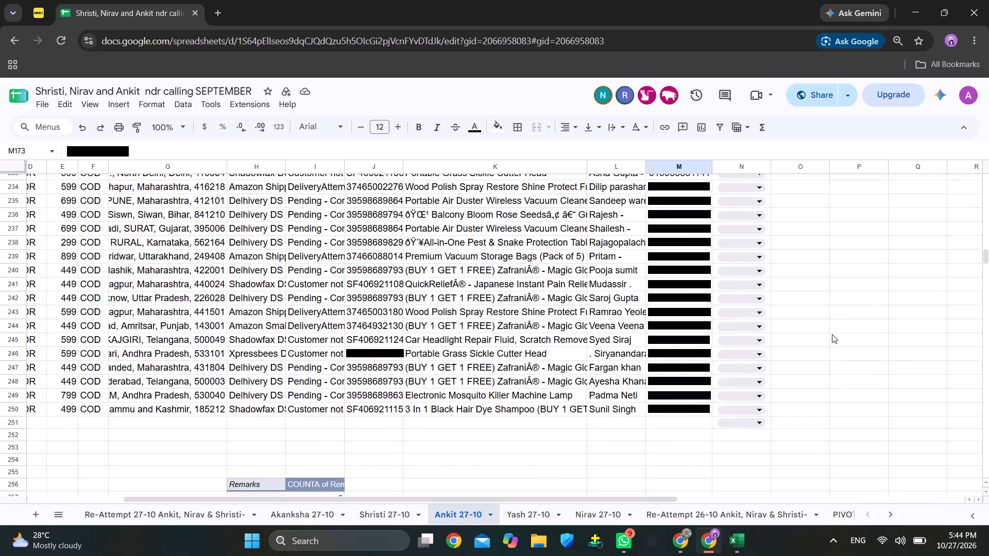
pyautogui.scroll(13, 832, 334)
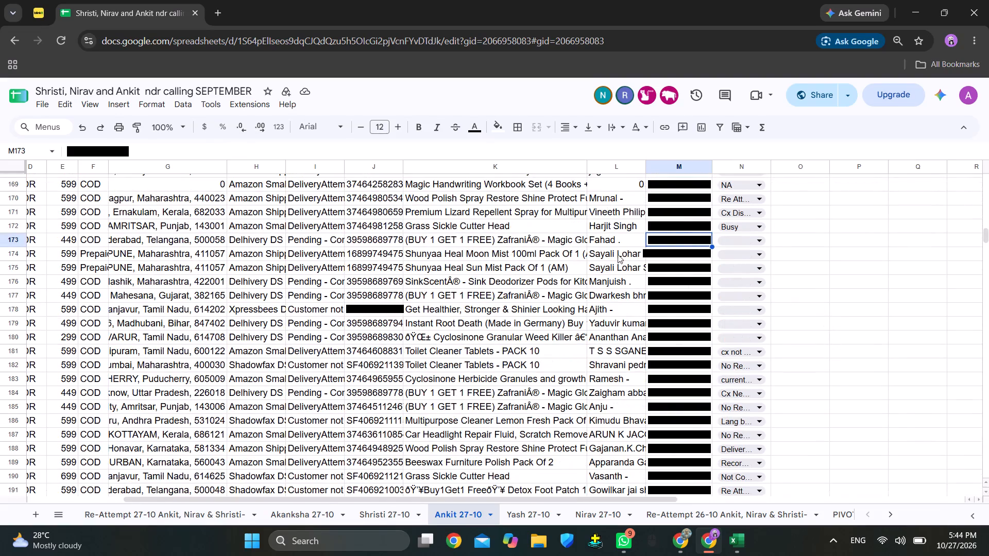
# Select the customer name of the Zafrani order in row 173, and set its remark to No Response.
pyautogui.click(624, 239)
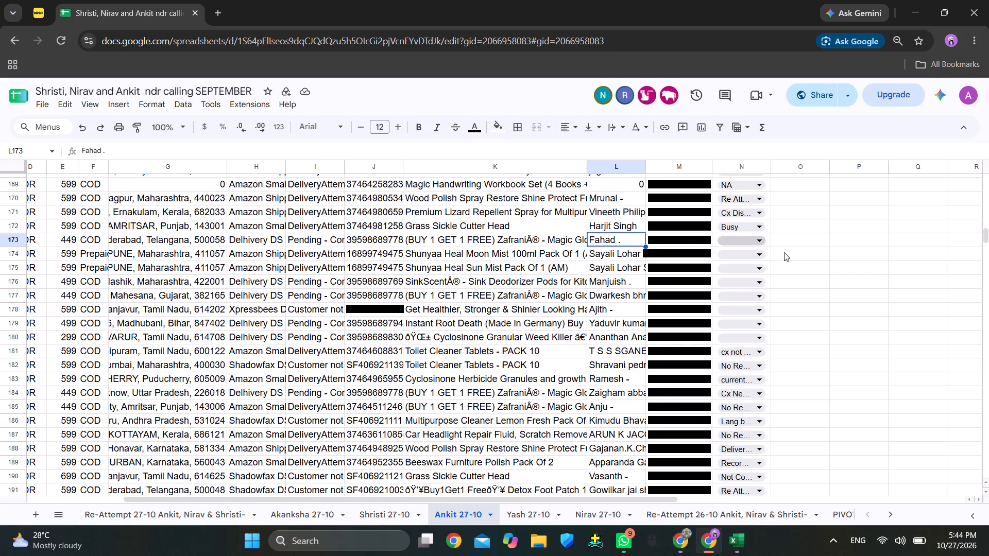
pyautogui.click(737, 243)
pyautogui.click(754, 276)
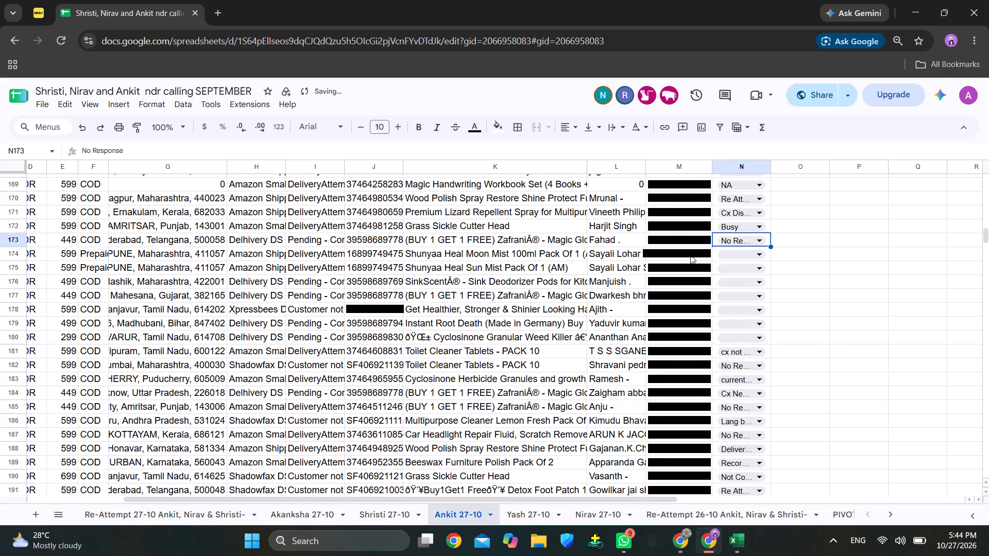
# Select the phone number and customer name of the Shunyaa Heal Moon Mist order in row 174.
pyautogui.click(690, 254)
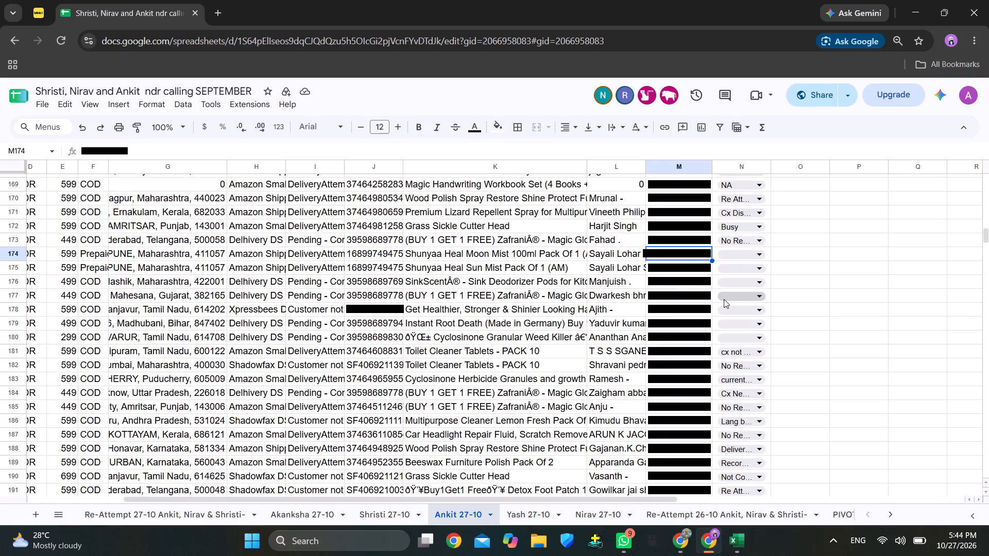
pyautogui.click(628, 254)
# Check the remark counts in the pivot table below the orders.
pyautogui.scroll(-17, 626, 306)
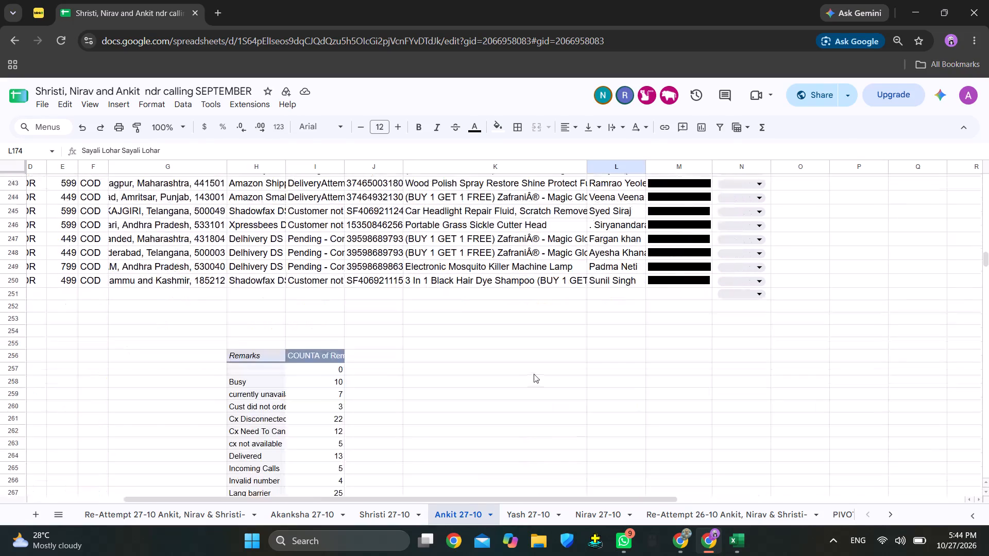
pyautogui.scroll(-1, 534, 374)
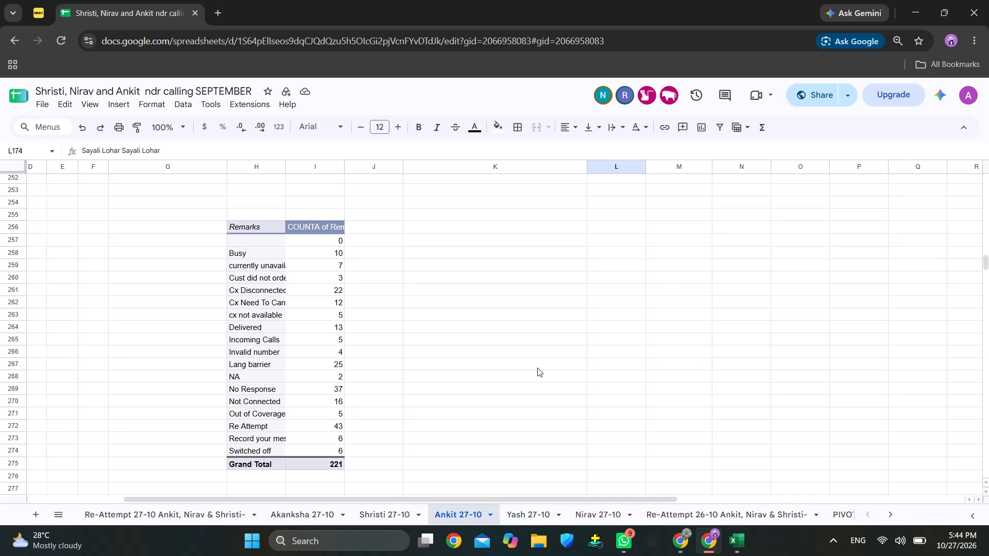
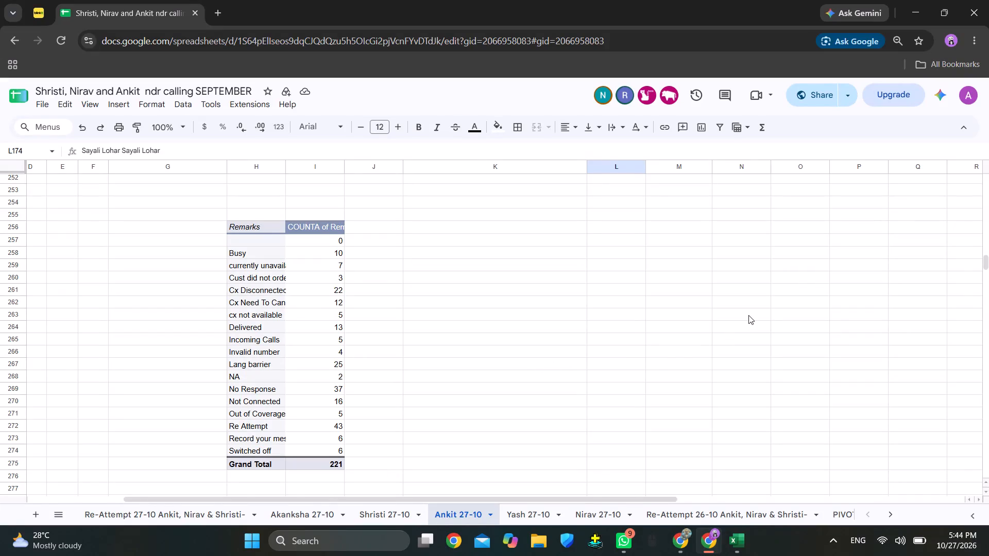
# Set the remark of the Shunyaa Heal Moon Mist order in row 174 to Cx Disconnected.
pyautogui.scroll(-1, 748, 315)
pyautogui.scroll(3, 748, 315)
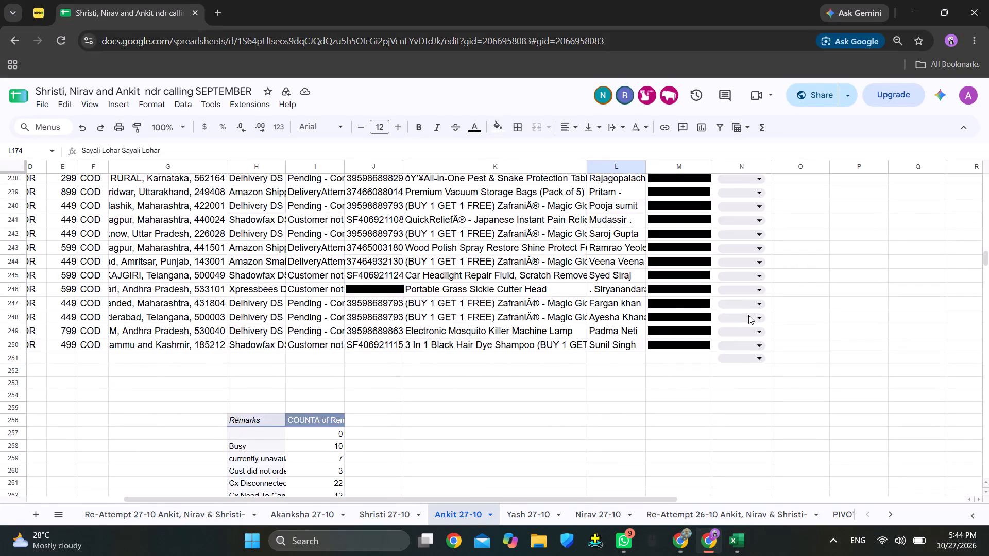
pyautogui.scroll(16, 748, 315)
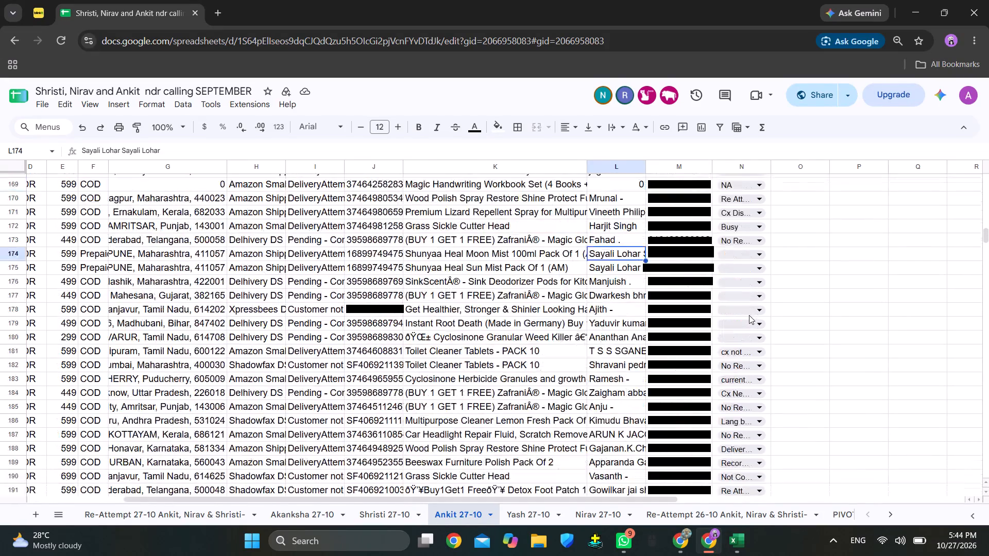
pyautogui.click(742, 255)
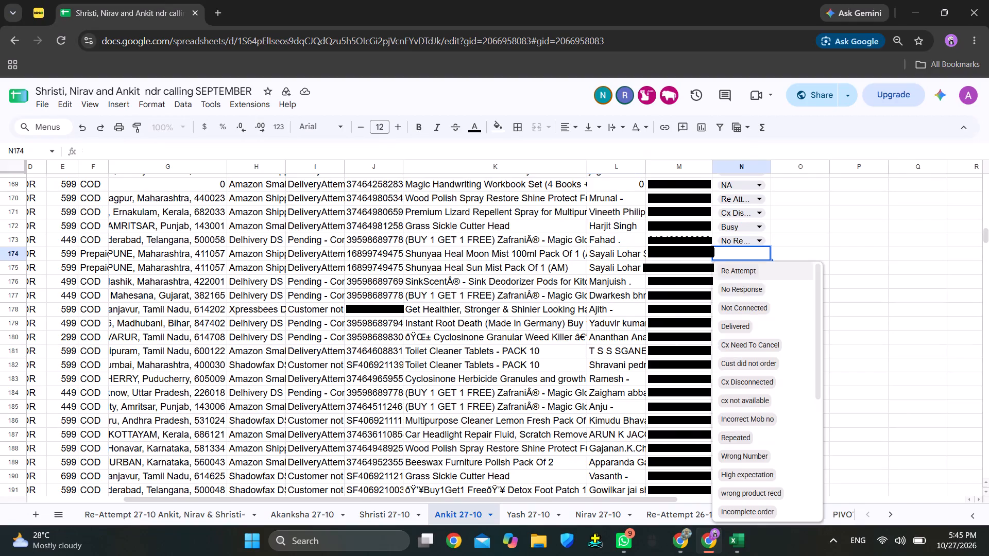
pyautogui.click(758, 381)
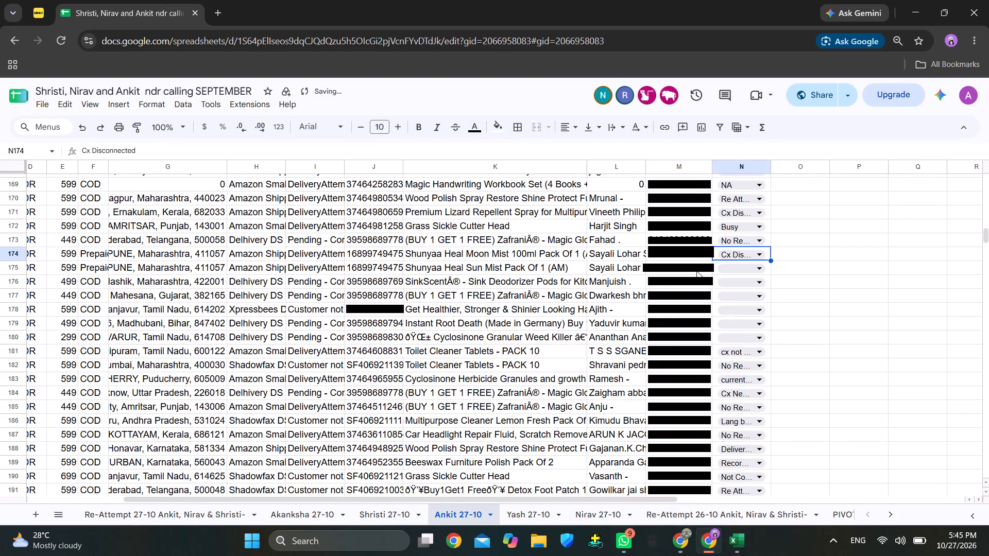
# Select the phone number of the Shunyaa Heal Sun Mist order in row 175, and set its remark to Repeated.
pyautogui.click(696, 270)
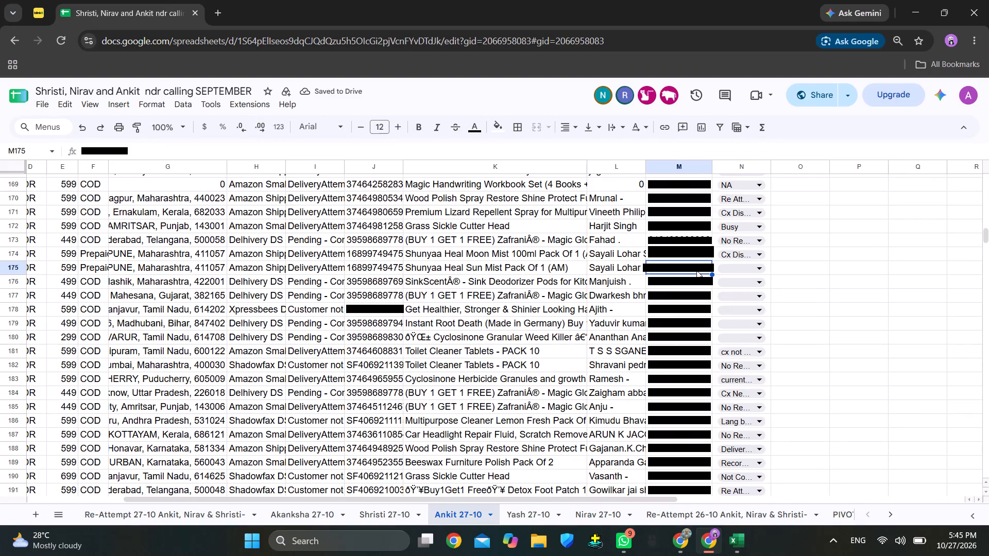
pyautogui.click(744, 272)
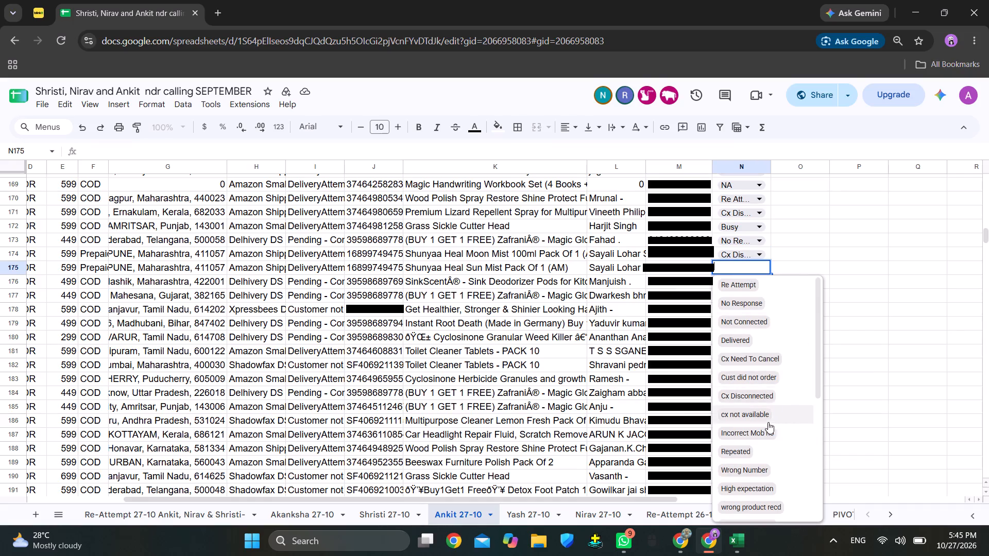
pyautogui.scroll(-2, 744, 446)
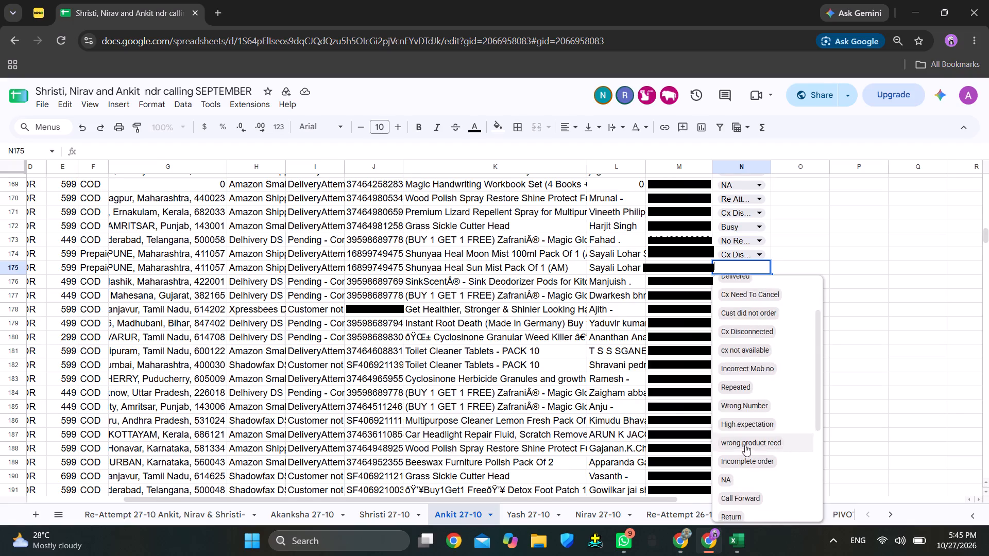
pyautogui.scroll(-2, 745, 445)
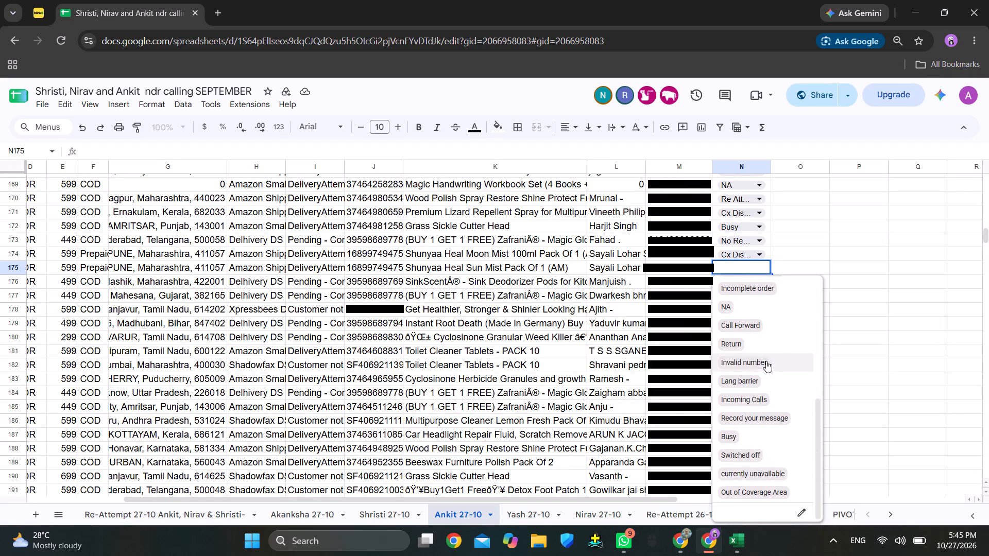
pyautogui.scroll(1, 770, 373)
pyautogui.scroll(-1, 770, 373)
pyautogui.scroll(2, 770, 373)
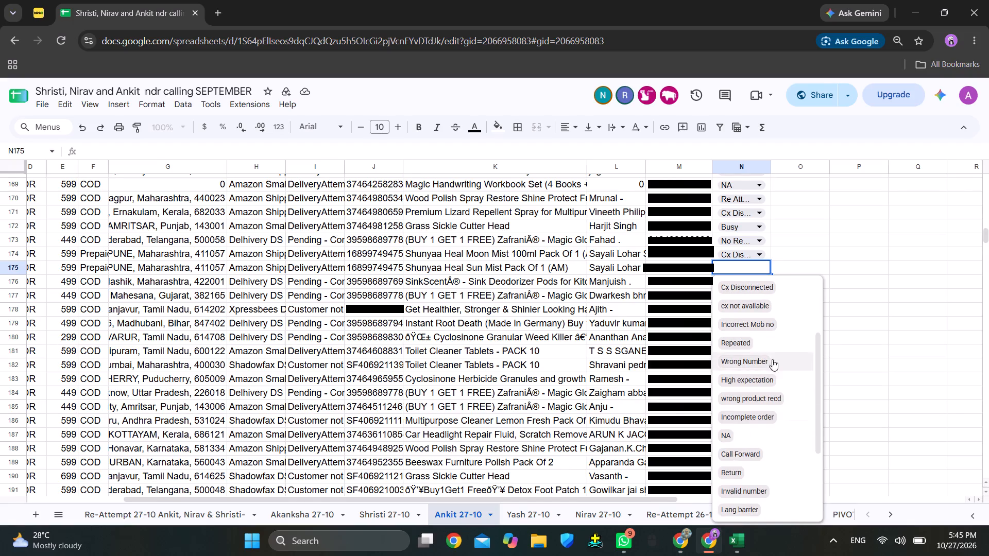
pyautogui.click(740, 345)
# Select the phone number and customer name of the SinkScent order in row 176.
pyautogui.click(687, 279)
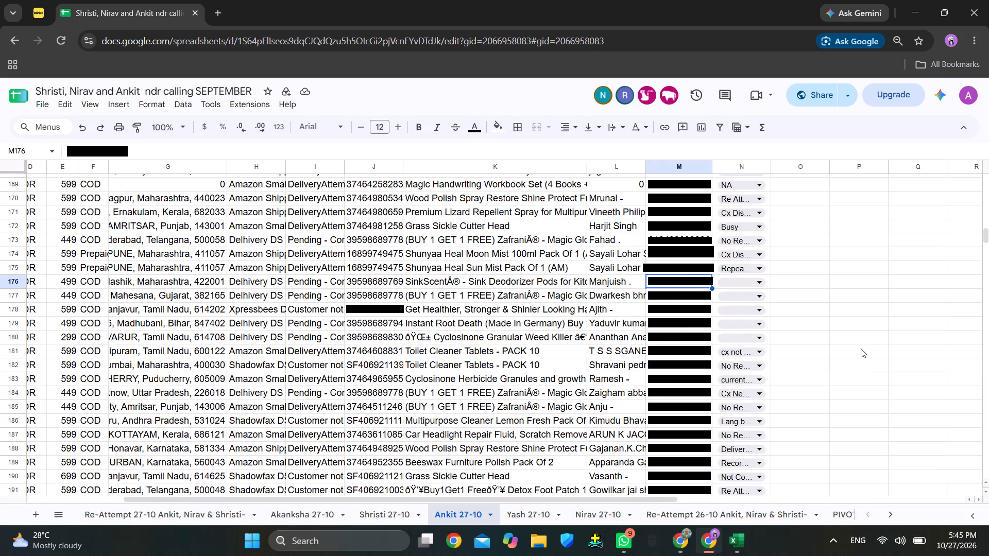
pyautogui.click(624, 282)
# Check the remark counts in the pivot table below the orders and return to row 176.
pyautogui.scroll(-2, 718, 331)
pyautogui.scroll(1, 726, 336)
pyautogui.scroll(-1, 726, 337)
pyautogui.scroll(1, 726, 337)
pyautogui.scroll(-9, 726, 337)
pyautogui.scroll(1, 436, 437)
pyautogui.scroll(-3, 436, 437)
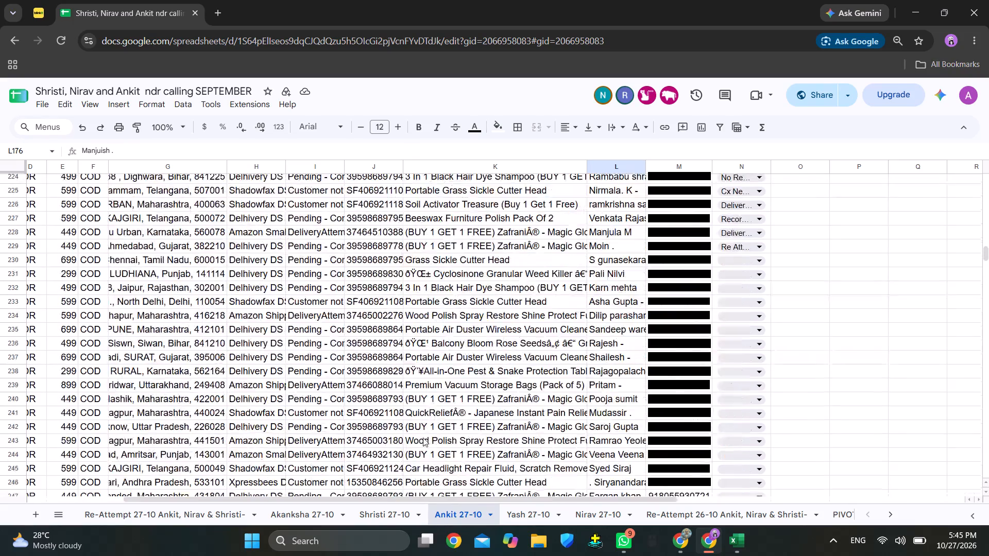
pyautogui.scroll(-1, 423, 438)
pyautogui.scroll(1, 409, 441)
pyautogui.scroll(-6, 410, 441)
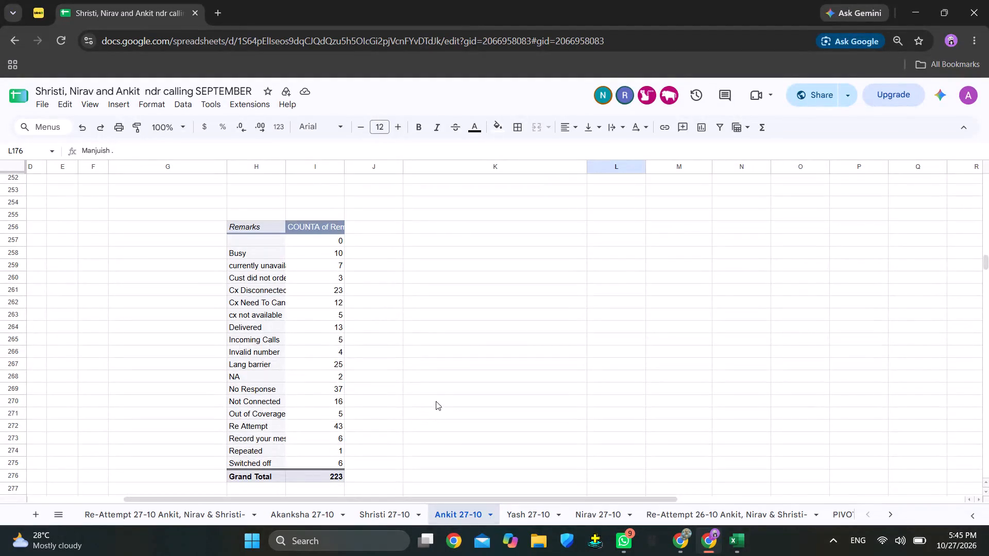
pyautogui.scroll(3, 703, 339)
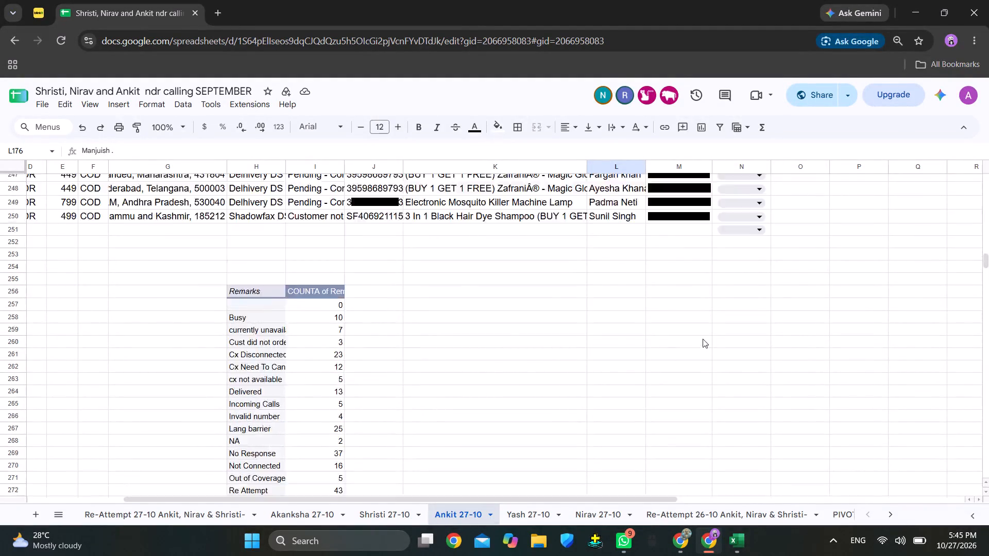
pyautogui.scroll(3, 703, 339)
pyautogui.scroll(-1, 703, 339)
pyautogui.scroll(1, 744, 287)
pyautogui.scroll(-1, 744, 287)
pyautogui.scroll(13, 744, 288)
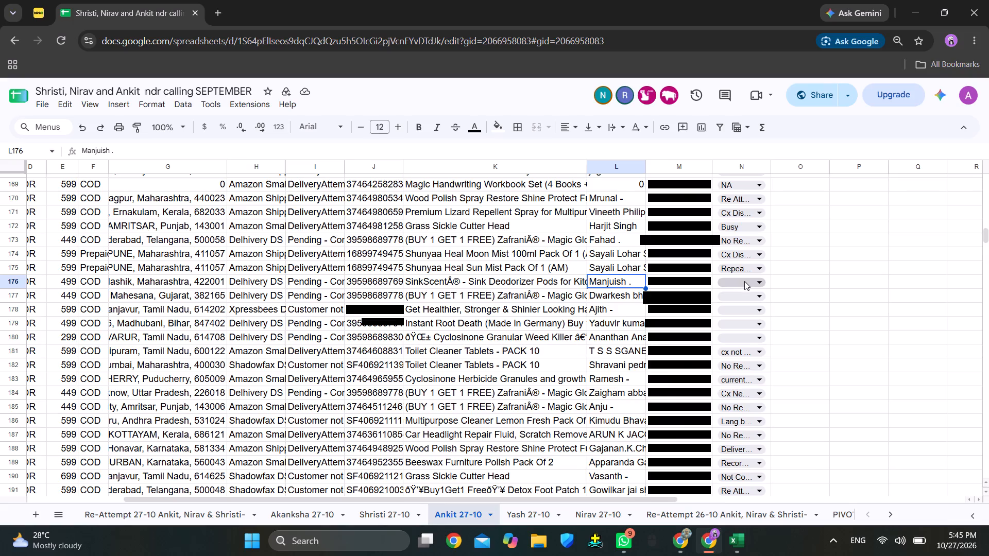
# Set the remark of the SinkScent order in row 176 to No Response.
pyautogui.click(745, 282)
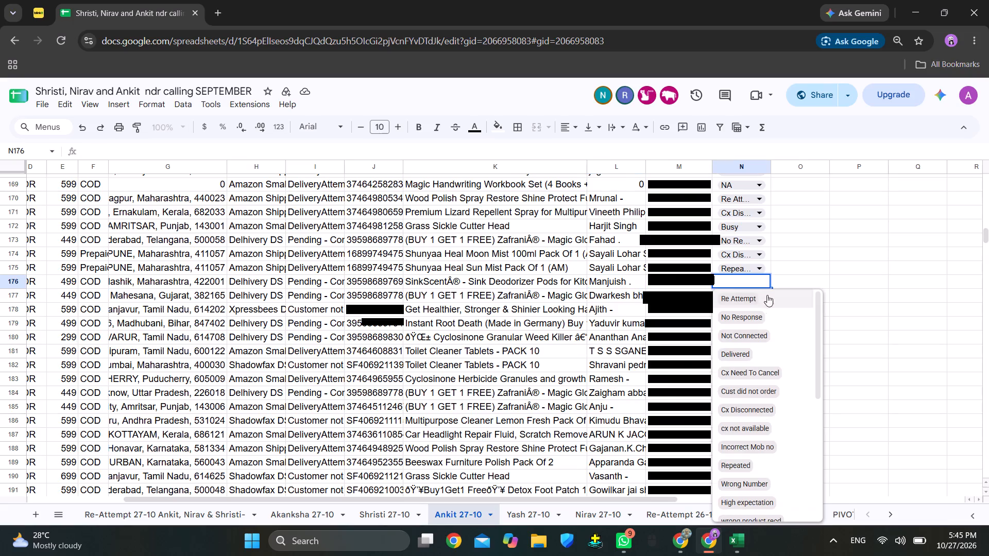
pyautogui.click(753, 320)
# Select the phone number of the Zafrani order in row 177, and check the remark counts in the pivot table.
pyautogui.click(695, 300)
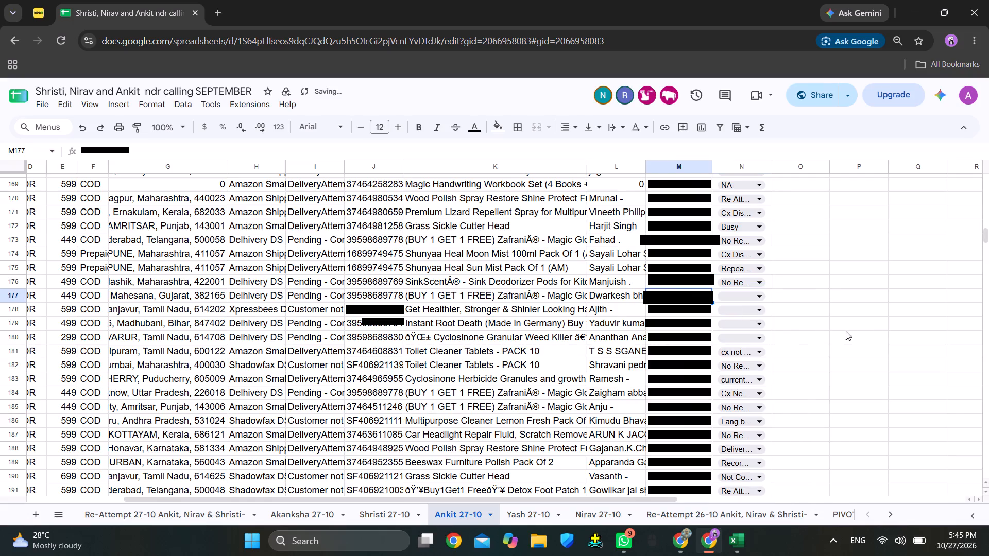
pyautogui.scroll(-8, 636, 409)
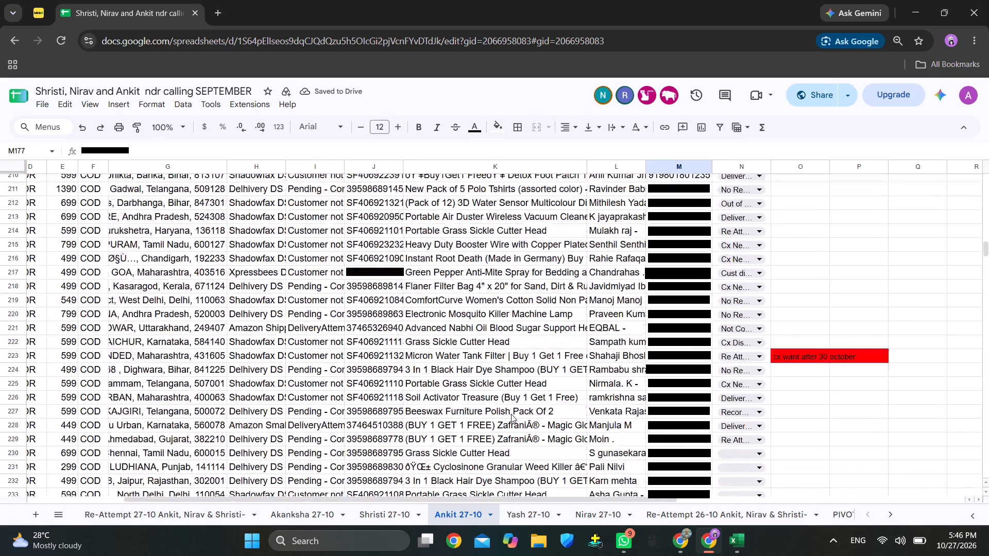
pyautogui.scroll(-11, 511, 414)
pyautogui.scroll(1, 480, 399)
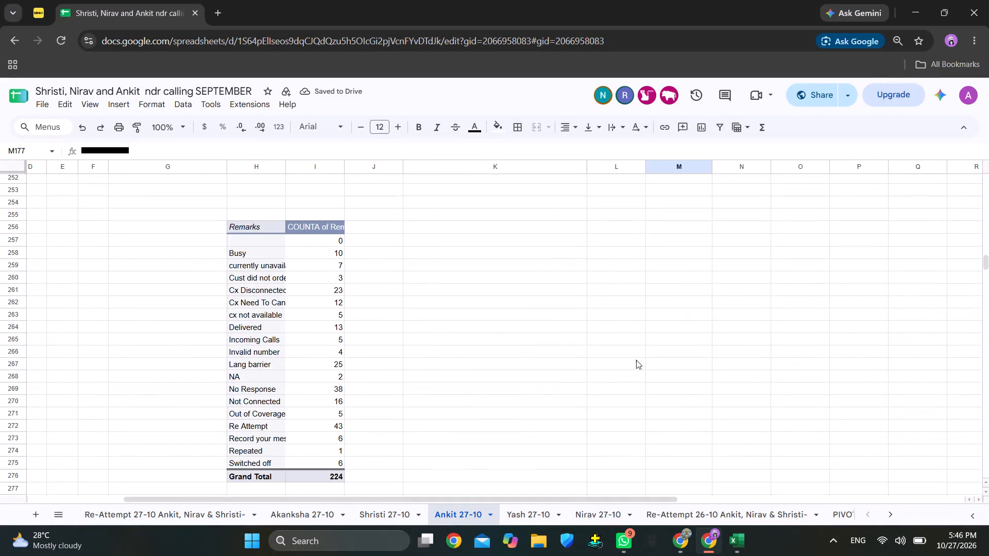
pyautogui.scroll(4, 723, 340)
pyautogui.scroll(-1, 723, 340)
pyautogui.scroll(2, 723, 340)
pyautogui.scroll(2, 801, 335)
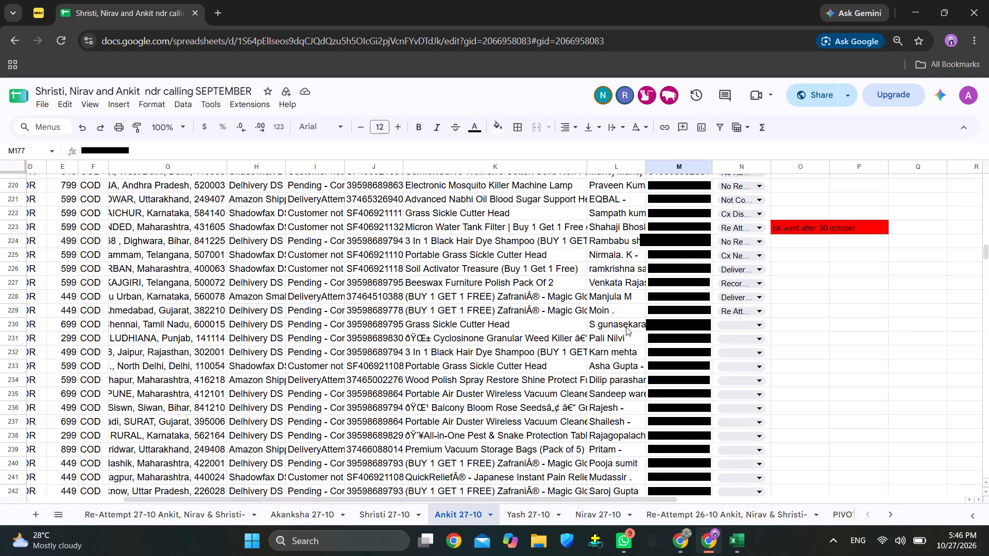
pyautogui.scroll(-8, 537, 359)
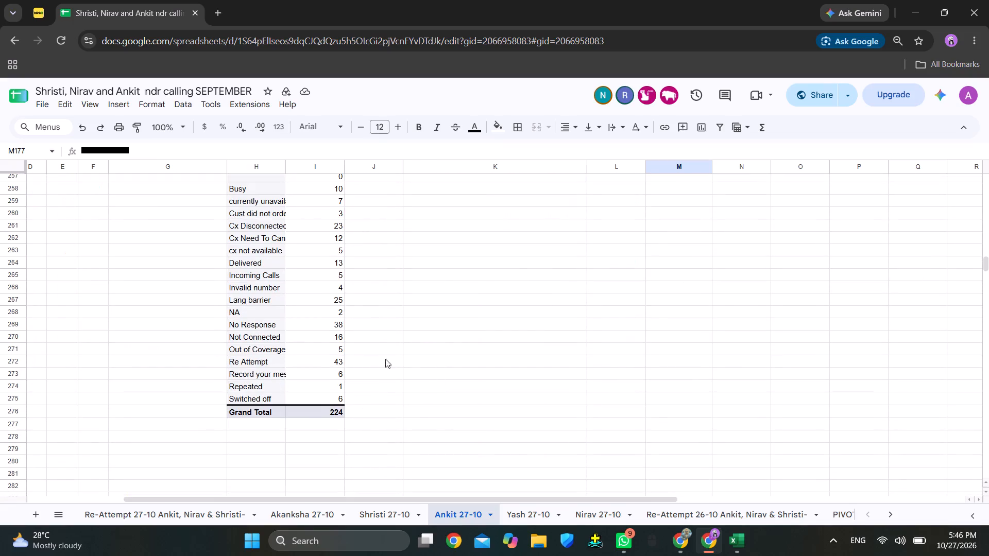
pyautogui.scroll(3, 605, 351)
pyautogui.scroll(-1, 606, 351)
pyautogui.scroll(5, 606, 351)
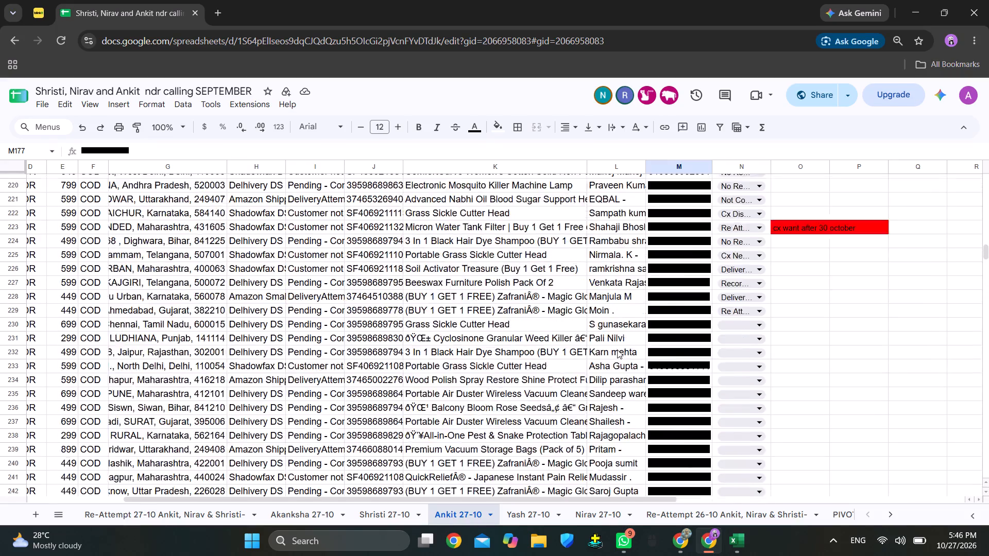
pyautogui.scroll(4, 617, 350)
pyautogui.scroll(-2, 633, 353)
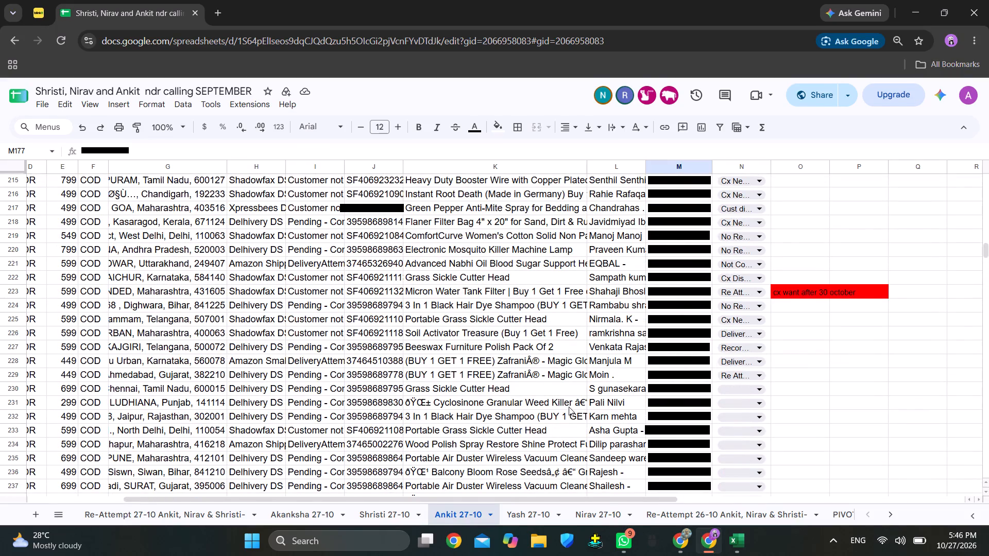
pyautogui.scroll(-6, 652, 387)
pyautogui.scroll(-2, 517, 388)
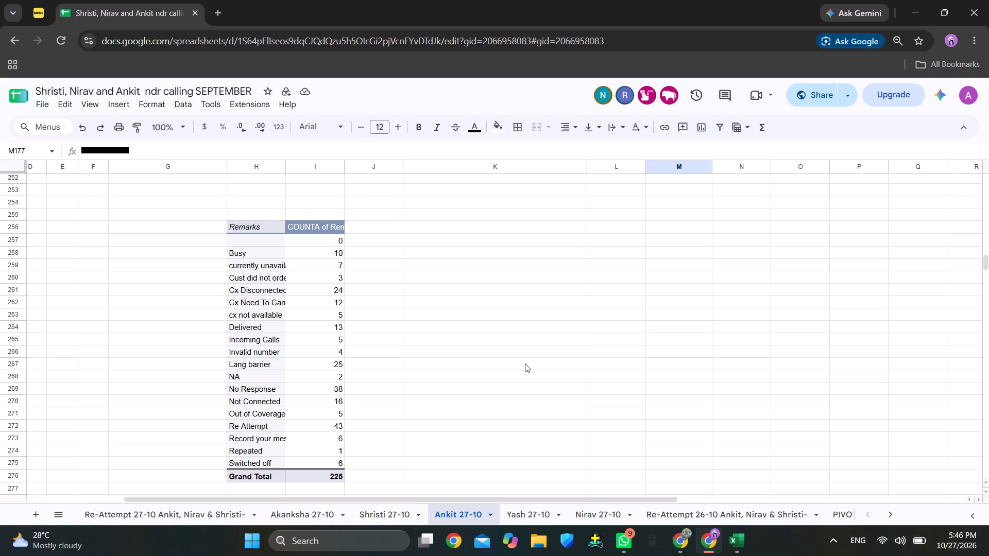
pyautogui.scroll(-1, 803, 219)
pyautogui.scroll(4, 803, 220)
pyautogui.scroll(3, 743, 275)
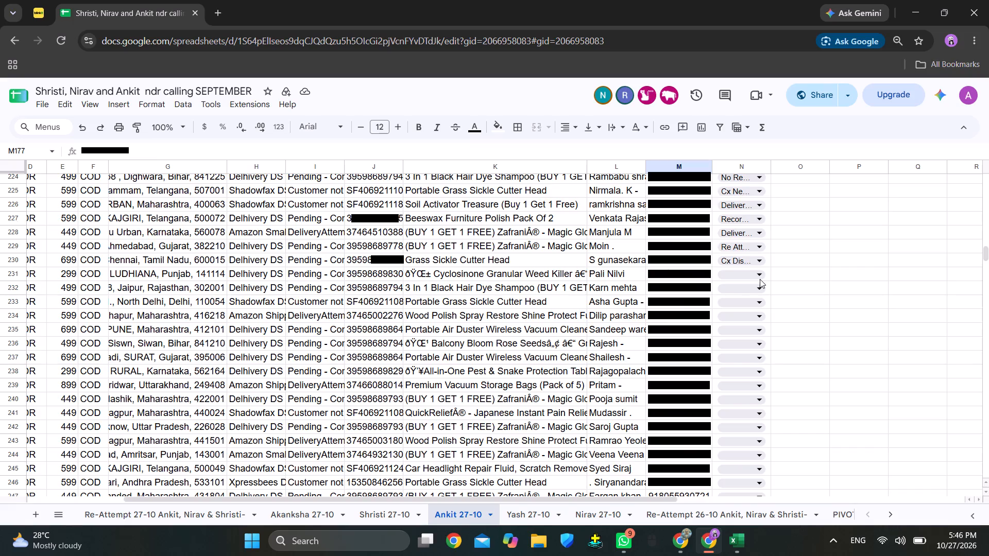
pyautogui.scroll(10, 829, 262)
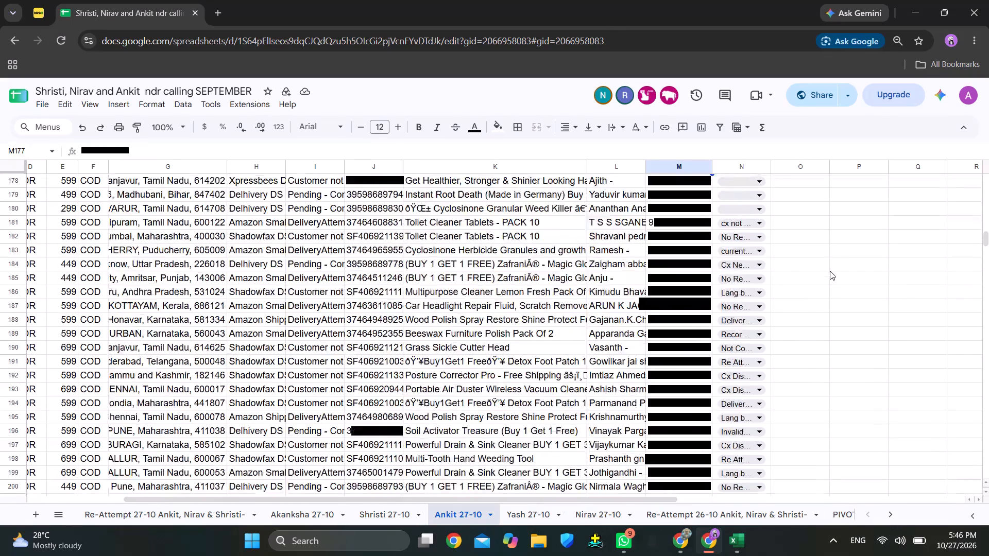
pyautogui.scroll(4, 830, 271)
pyautogui.scroll(-2, 779, 398)
# Select the customer name of the Zafrani order in row 177, and recheck the remark counts in the pivot table.
pyautogui.click(616, 296)
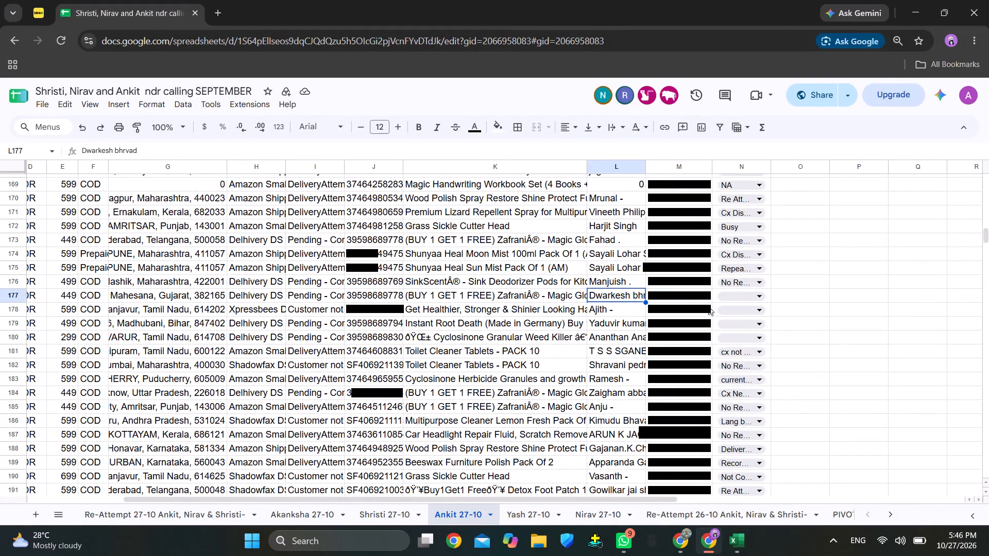
pyautogui.scroll(-4, 958, 303)
pyautogui.scroll(1, 953, 304)
pyautogui.scroll(-16, 948, 304)
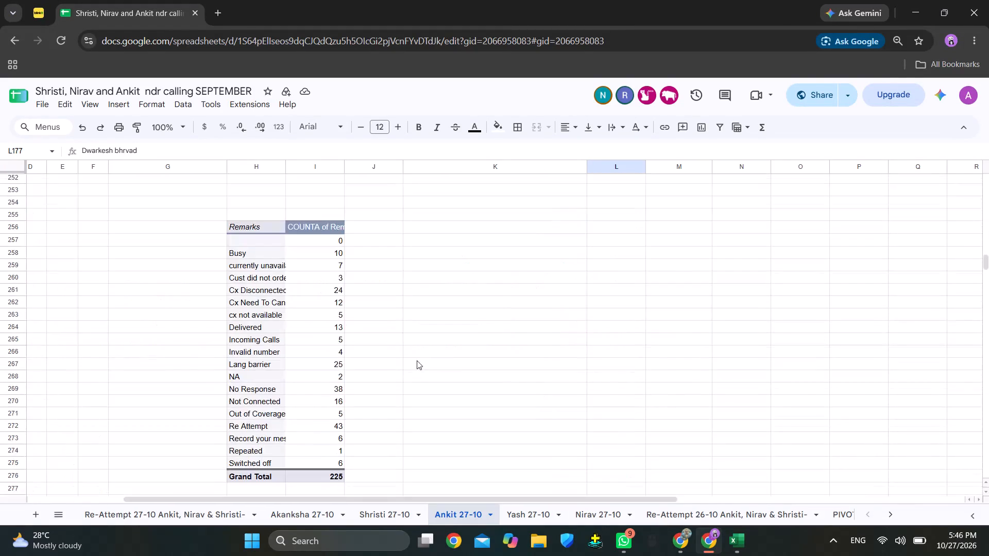
pyautogui.scroll(1, 422, 351)
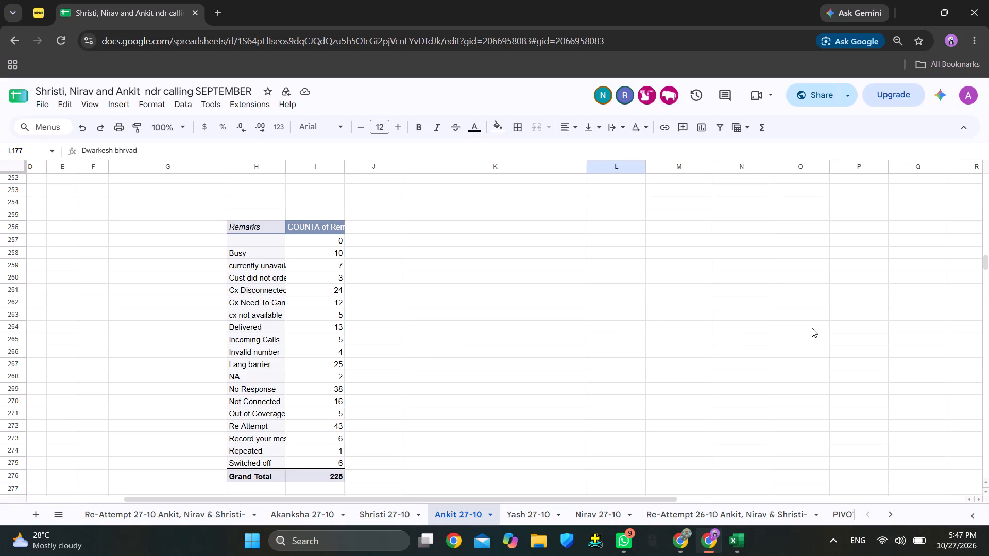
pyautogui.scroll(-1, 812, 328)
pyautogui.scroll(12, 812, 328)
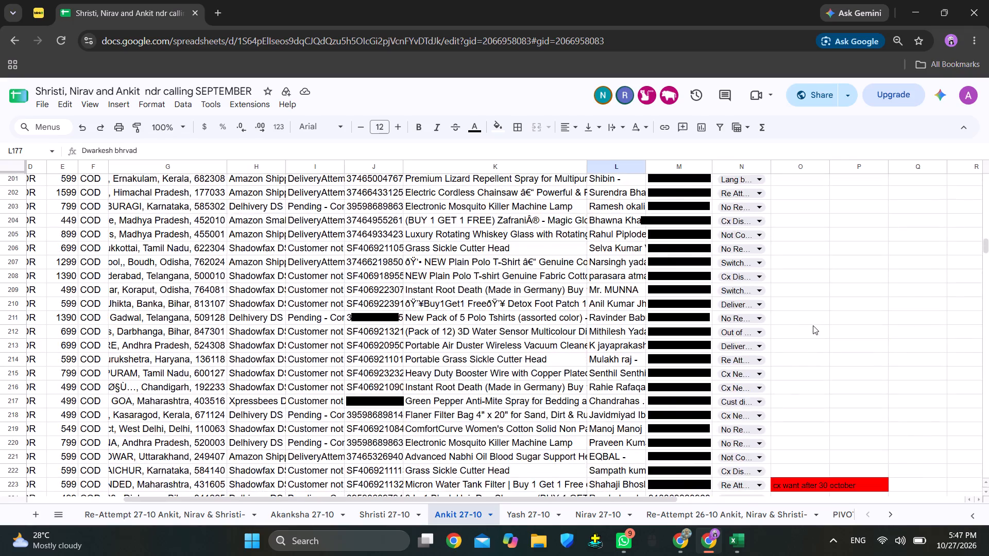
pyautogui.scroll(6, 813, 325)
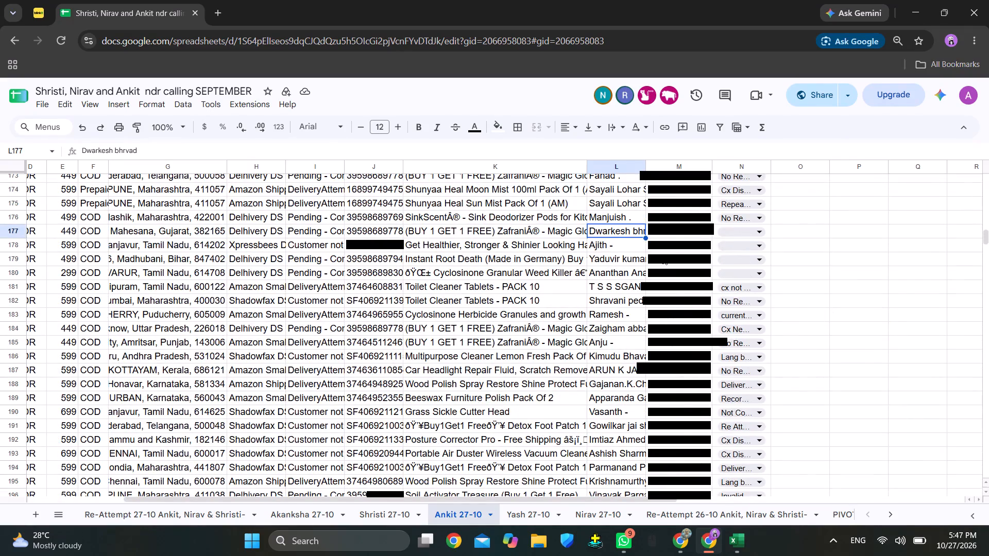
# Set the remark of the Zafrani order in row 177 to cx not available.
pyautogui.click(727, 231)
pyautogui.press('c')
pyautogui.press('x')
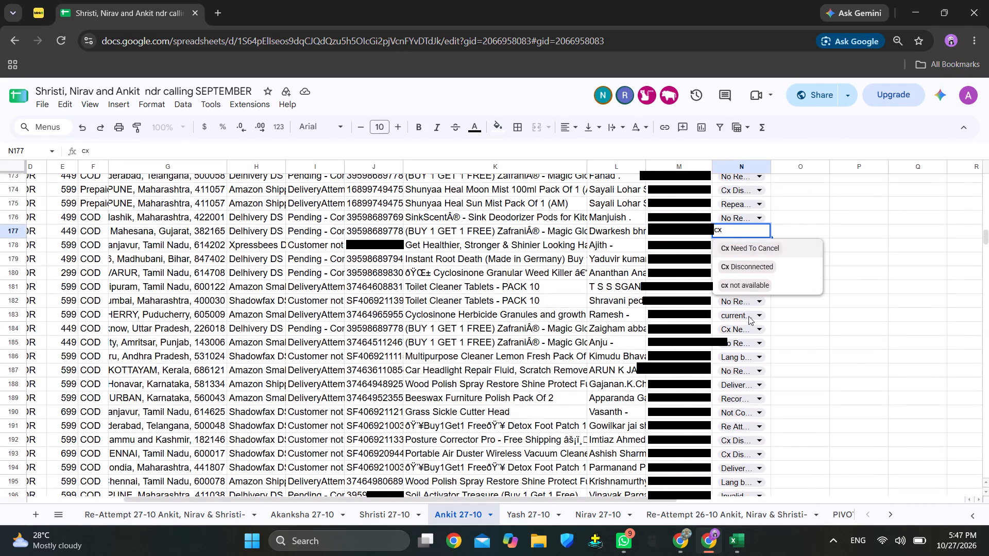
pyautogui.click(747, 287)
# Set the remark of the Get Healthier, Stronger & Shinier Looking Hair order in row 178 to Busy.
pyautogui.click(688, 244)
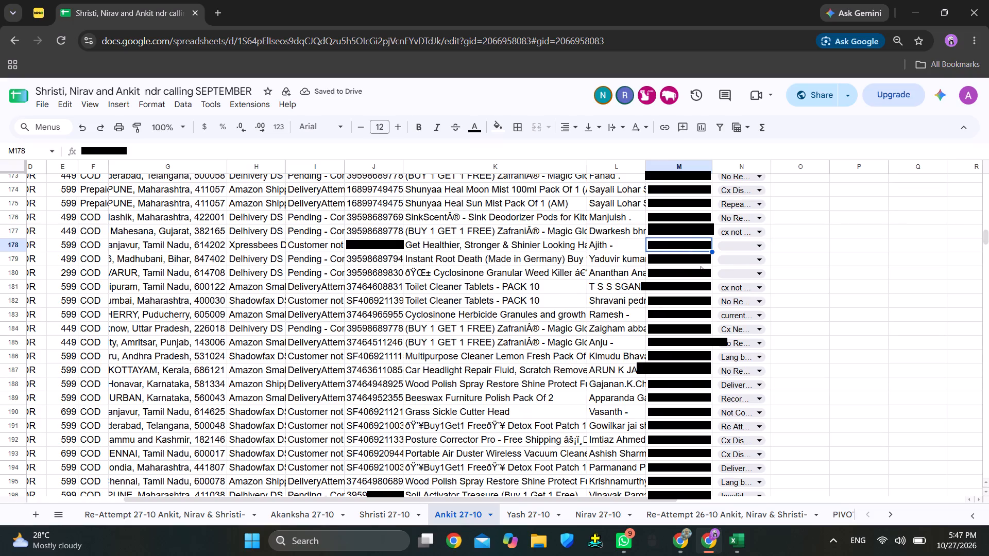
pyautogui.click(619, 244)
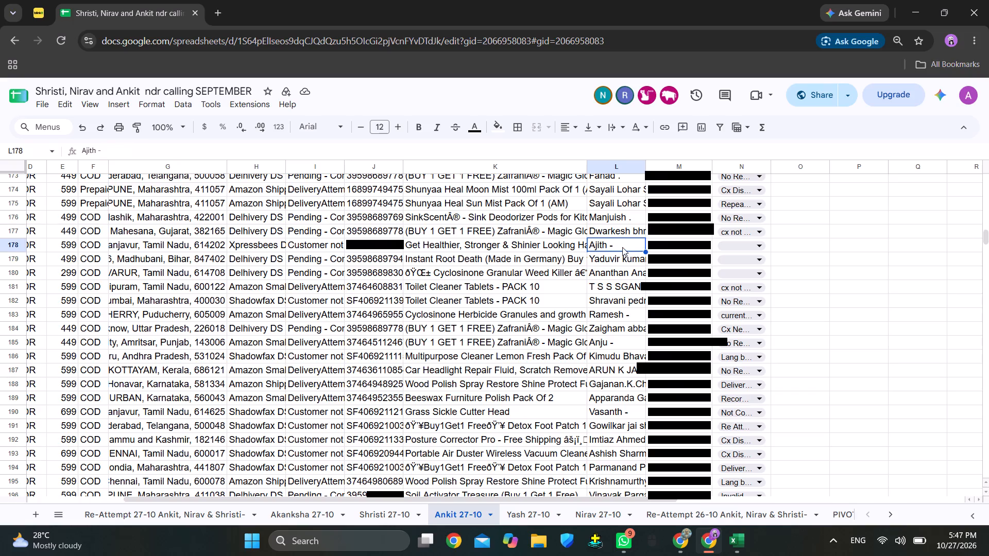
pyautogui.click(741, 244)
pyautogui.scroll(-3, 769, 375)
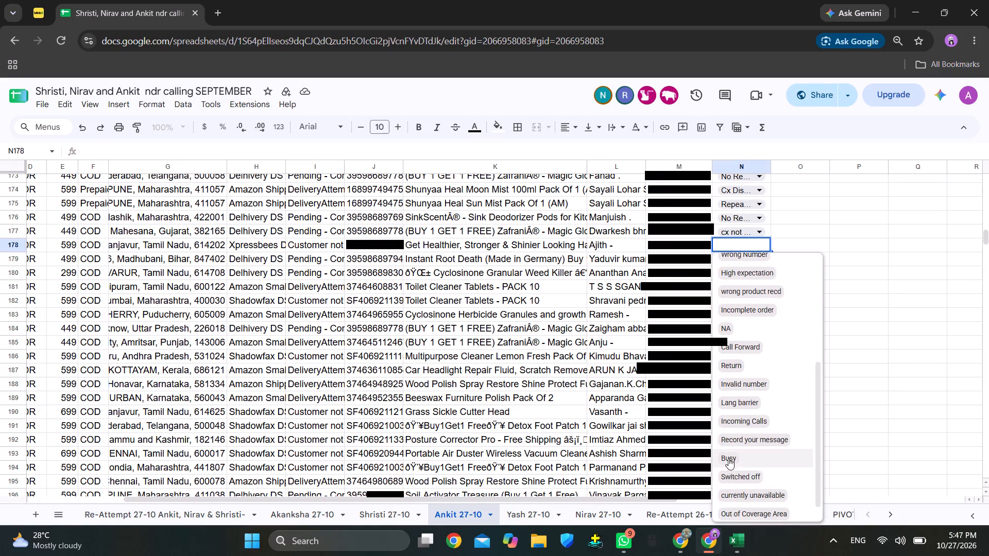
pyautogui.click(728, 458)
# Select the phone number and customer name of the Instant Root Death order in row 179, checking the pivot table's remark counts.
pyautogui.click(695, 260)
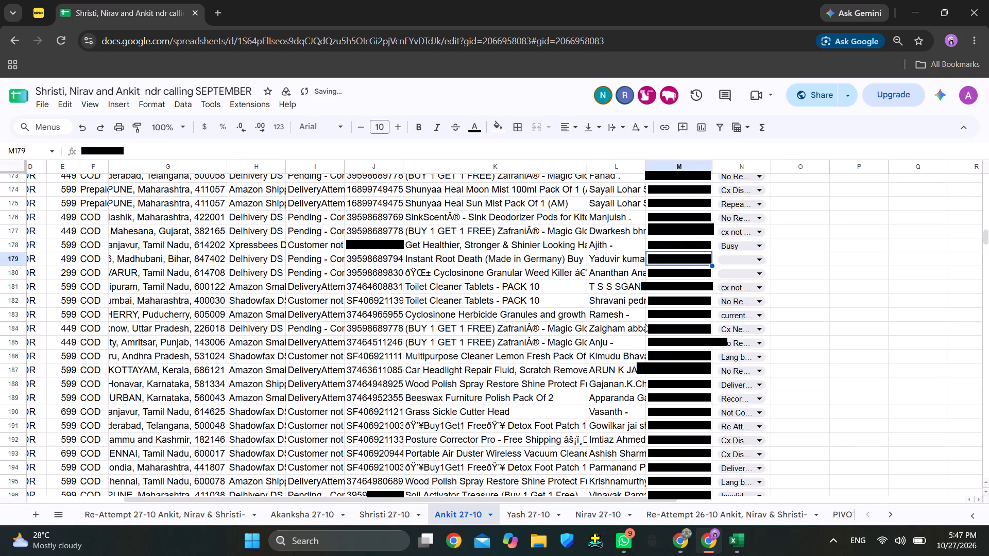
pyautogui.scroll(-17, 630, 345)
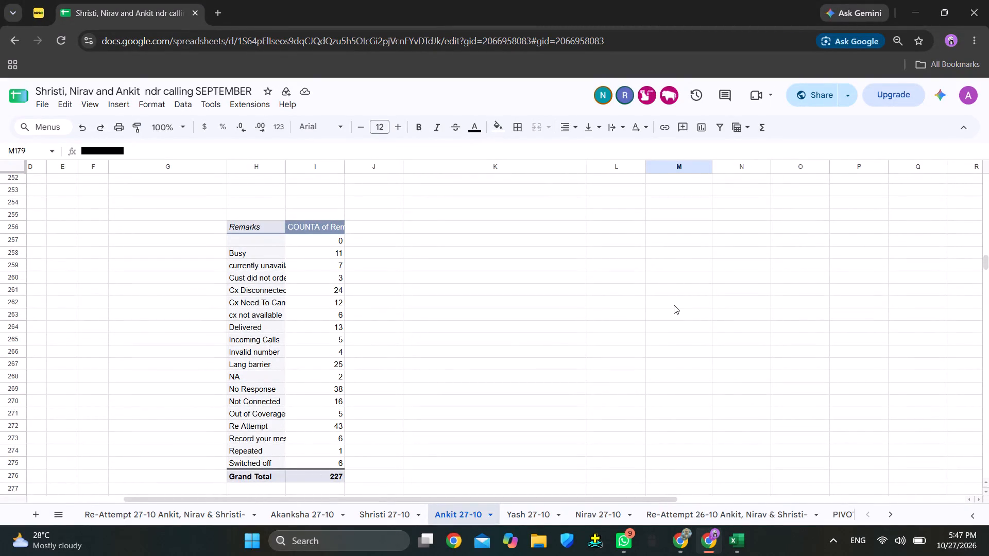
pyautogui.scroll(1, 674, 305)
pyautogui.scroll(-1, 674, 305)
pyautogui.scroll(6, 674, 305)
pyautogui.scroll(-1, 677, 302)
pyautogui.scroll(4, 677, 302)
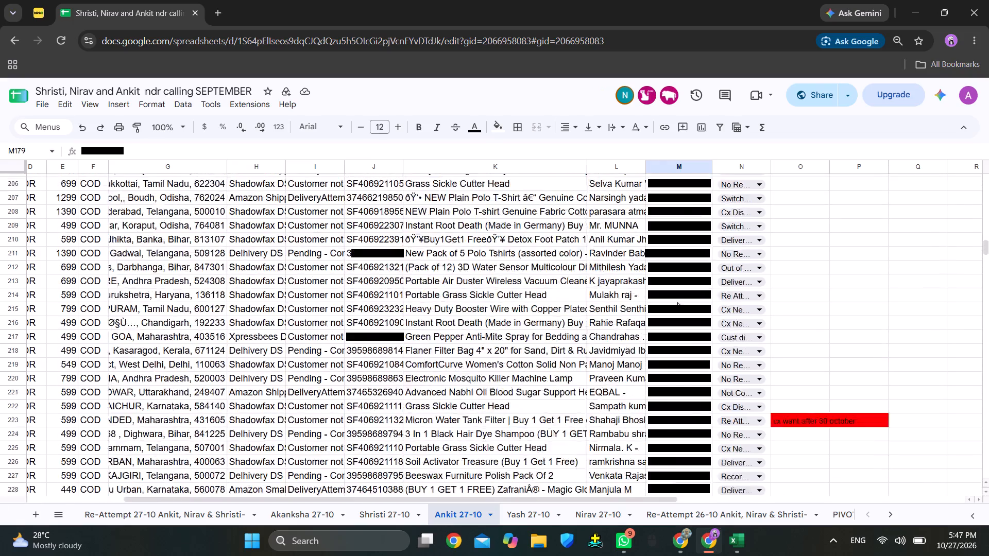
pyautogui.scroll(8, 677, 302)
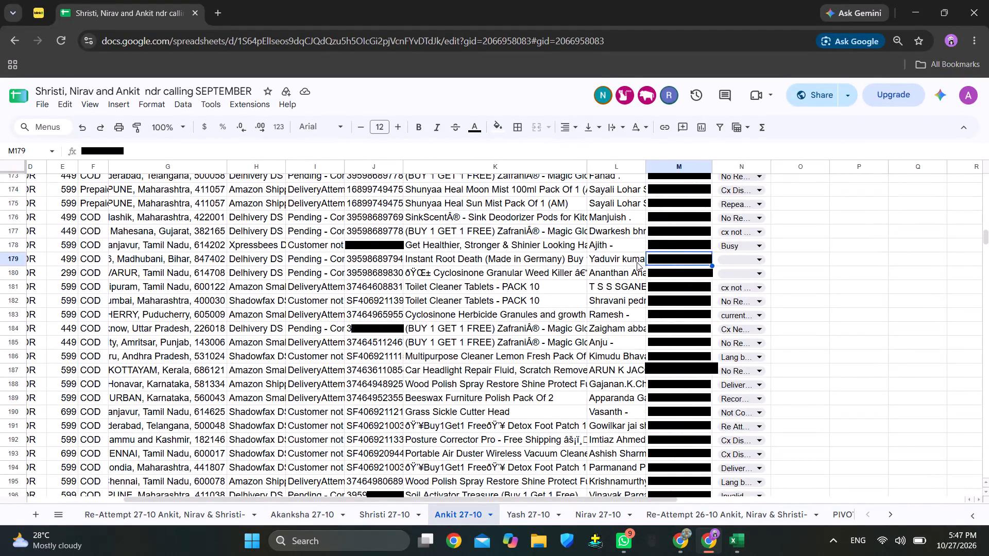
pyautogui.click(637, 262)
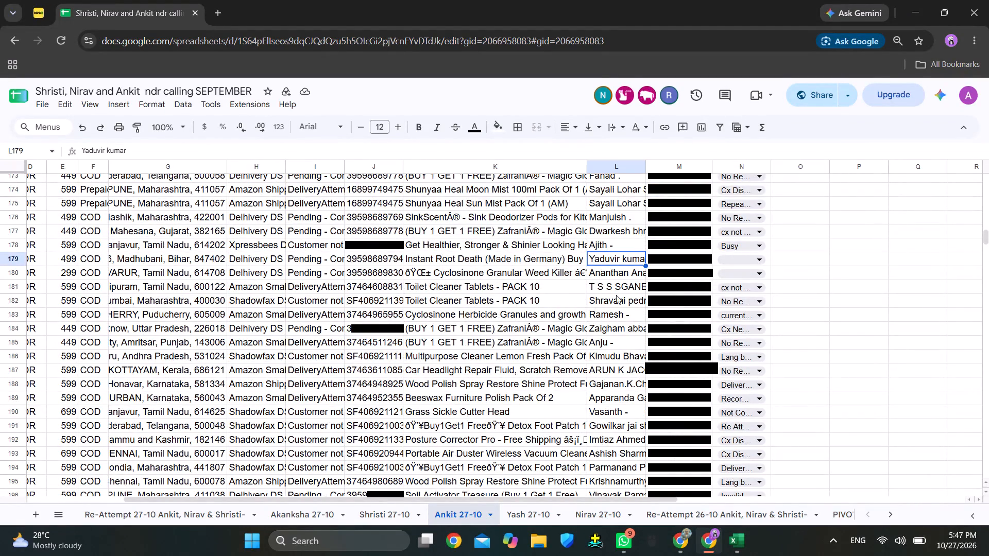
pyautogui.scroll(-17, 555, 335)
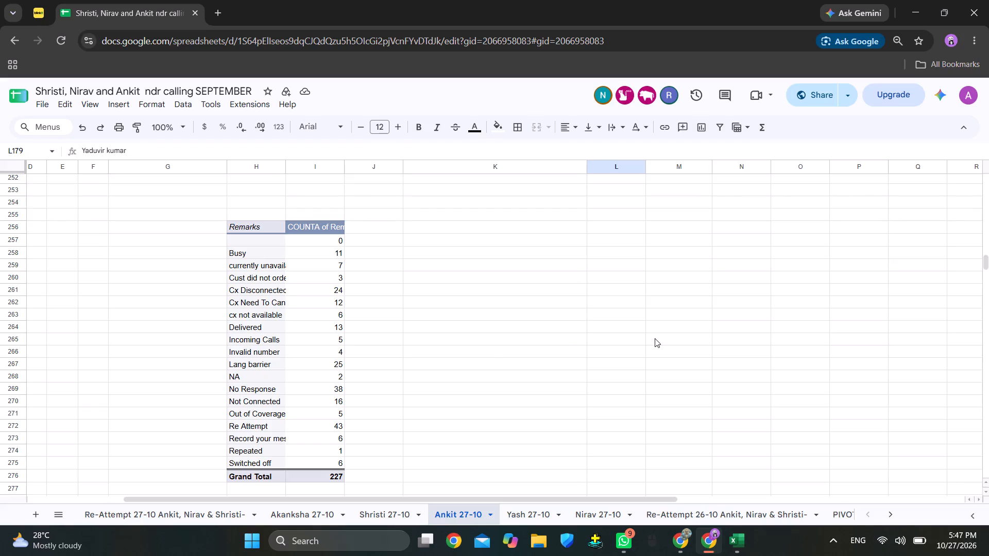
pyautogui.scroll(17, 655, 338)
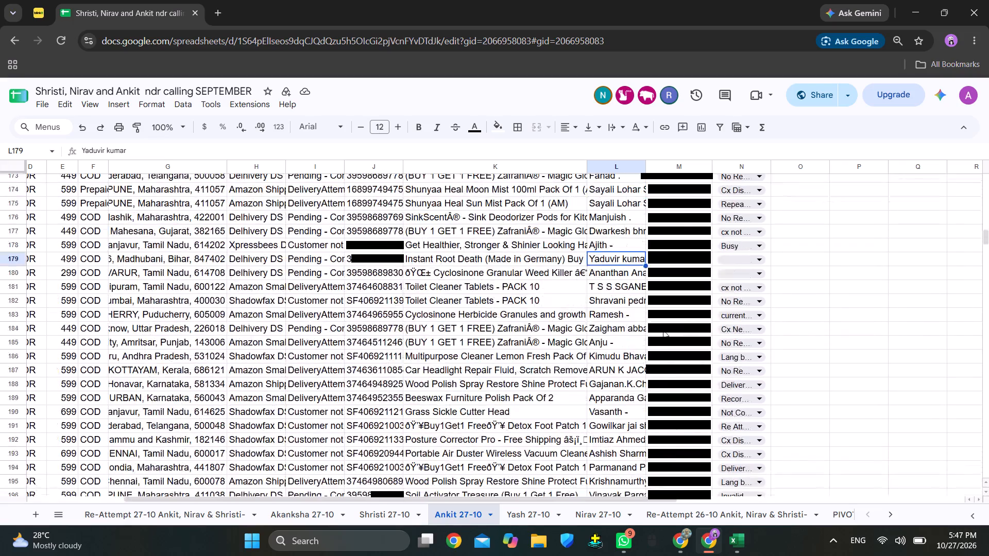
# Set the remark of the Instant Root Death order in row 179 to No Response.
pyautogui.click(744, 261)
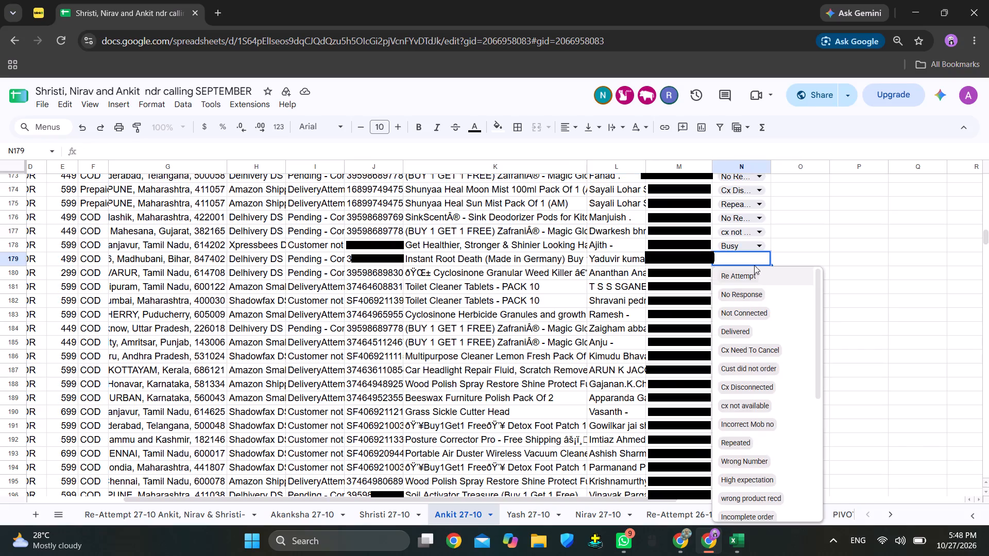
pyautogui.click(742, 296)
# Select the phone number of the Cyclosinone weed killer order in row 180, and review the rows below and the pivot table's counts.
pyautogui.click(677, 274)
pyautogui.scroll(2, 655, 340)
pyautogui.scroll(-7, 619, 362)
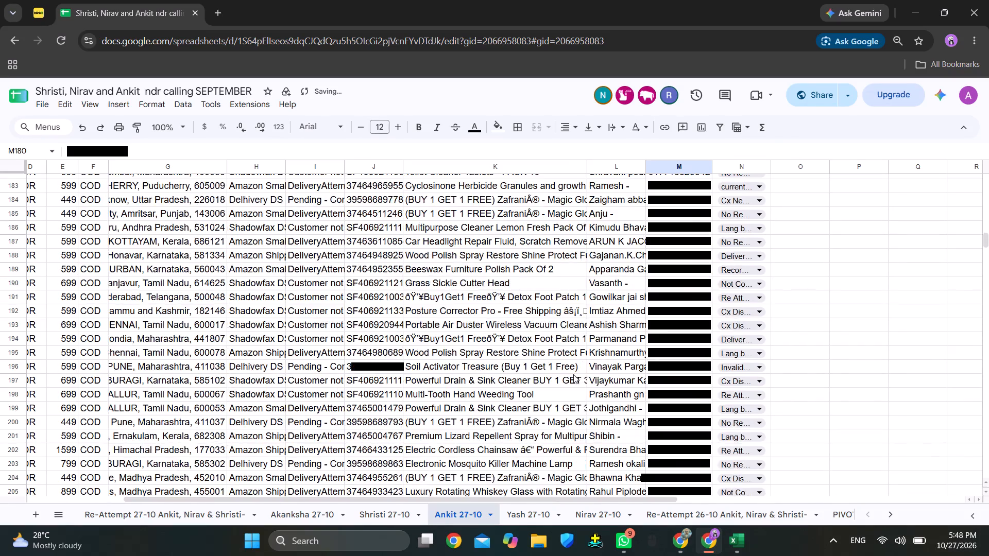
pyautogui.scroll(-6, 573, 374)
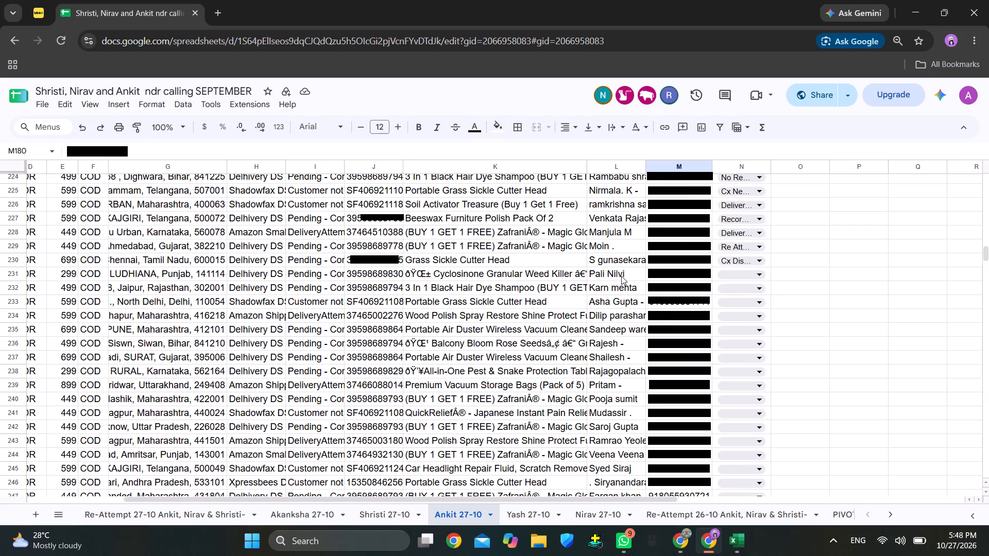
pyautogui.scroll(12, 690, 248)
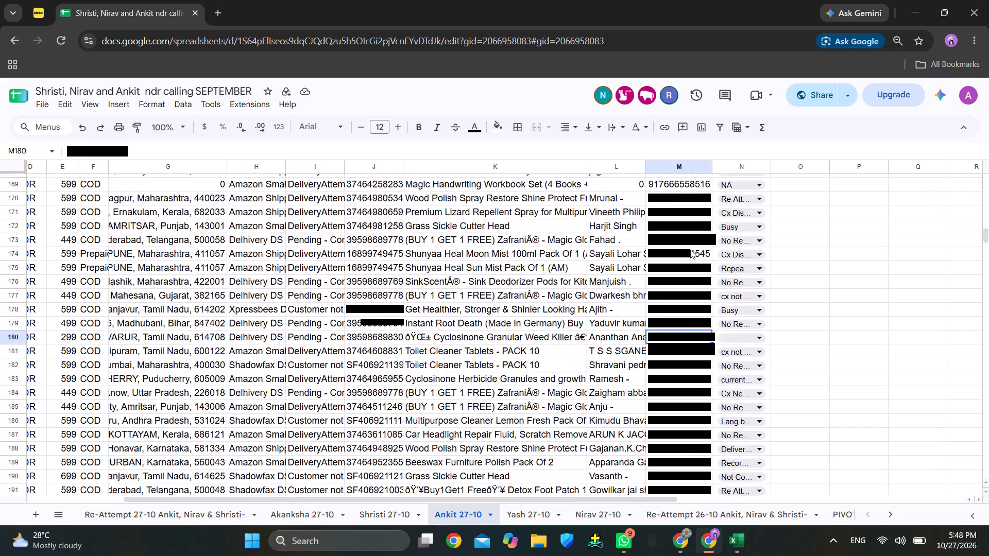
pyautogui.scroll(-1, 690, 250)
pyautogui.scroll(-3, 573, 349)
pyautogui.scroll(1, 567, 350)
pyautogui.scroll(-7, 559, 350)
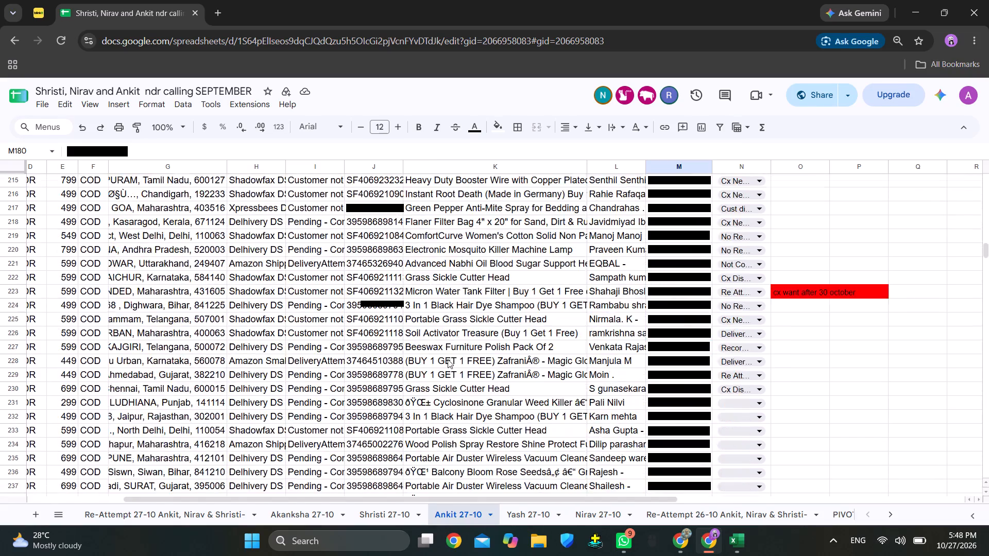
pyautogui.scroll(-8, 448, 359)
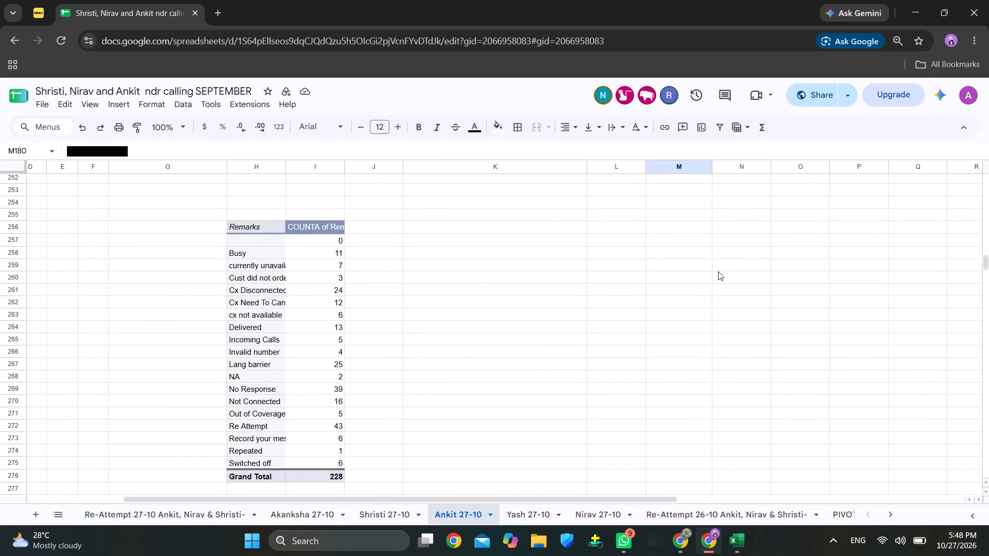
pyautogui.scroll(-1, 718, 271)
pyautogui.scroll(18, 718, 271)
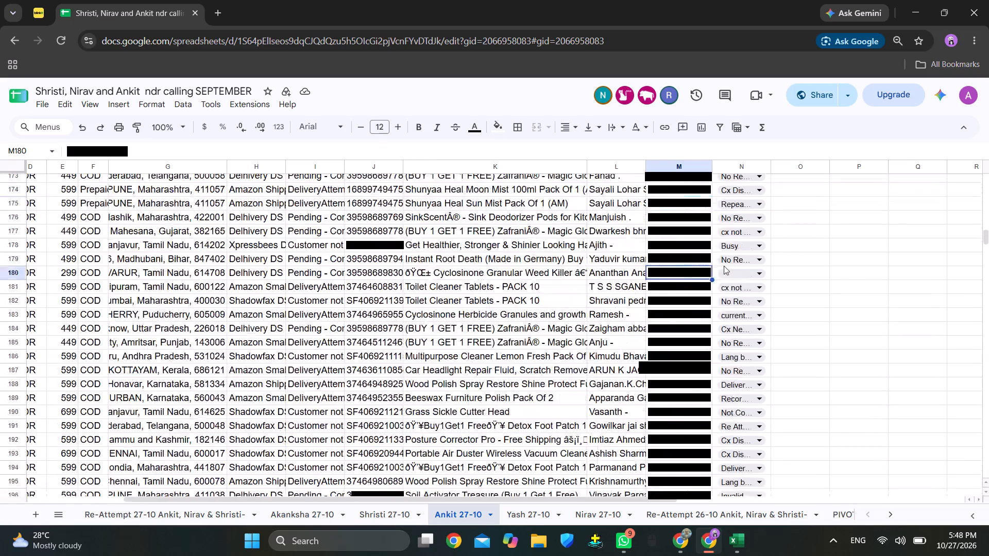
# Set the remark of the Cyclosinone Granular Weed Killer order in row 180 to Lang barrier.
pyautogui.click(627, 272)
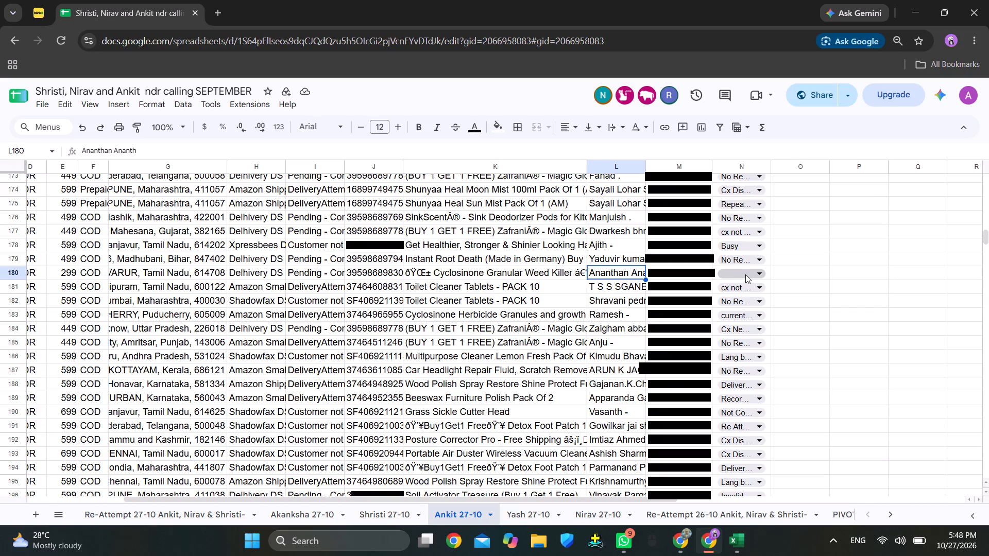
pyautogui.click(746, 273)
pyautogui.press('l')
pyautogui.click(745, 291)
# Set the remark of the Cyclosinone Granular Weed Killer order in row 231 to Record your message.
pyautogui.scroll(-9, 754, 296)
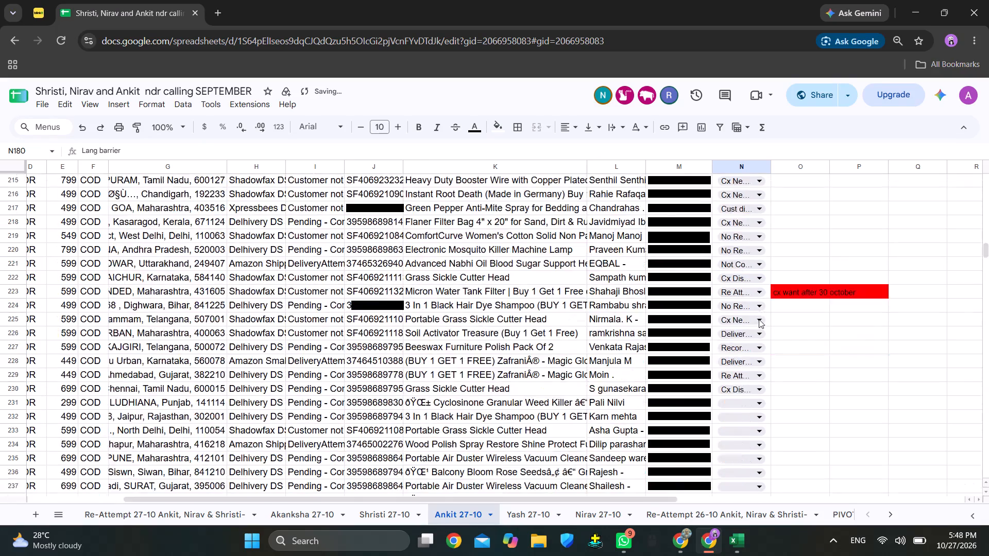
pyautogui.scroll(-3, 759, 319)
pyautogui.click(688, 213)
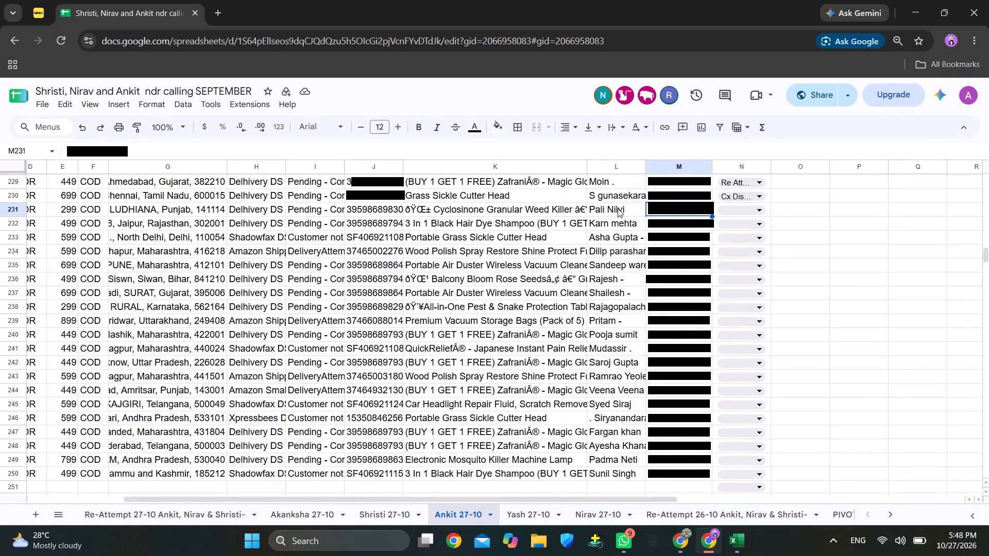
pyautogui.click(749, 210)
pyautogui.scroll(-3, 763, 263)
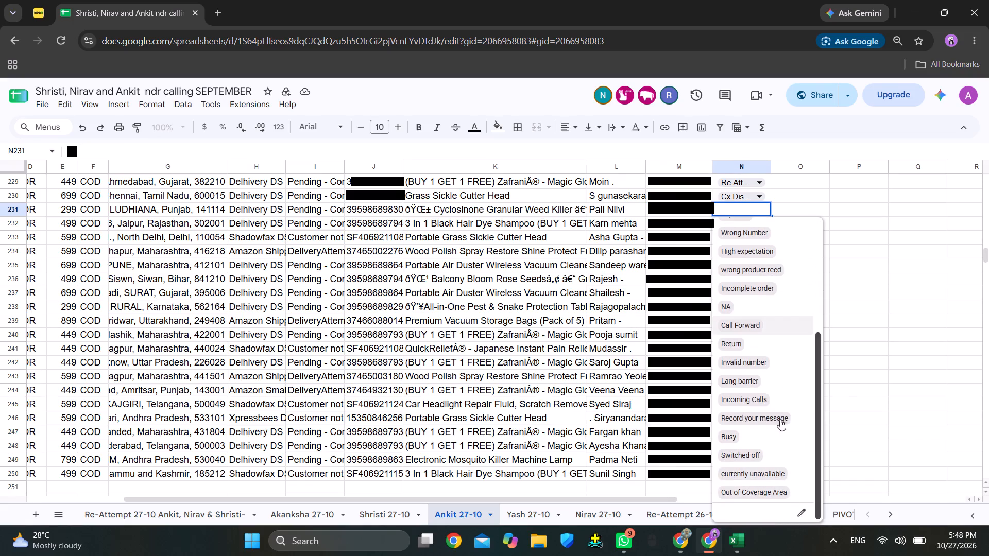
pyautogui.click(770, 421)
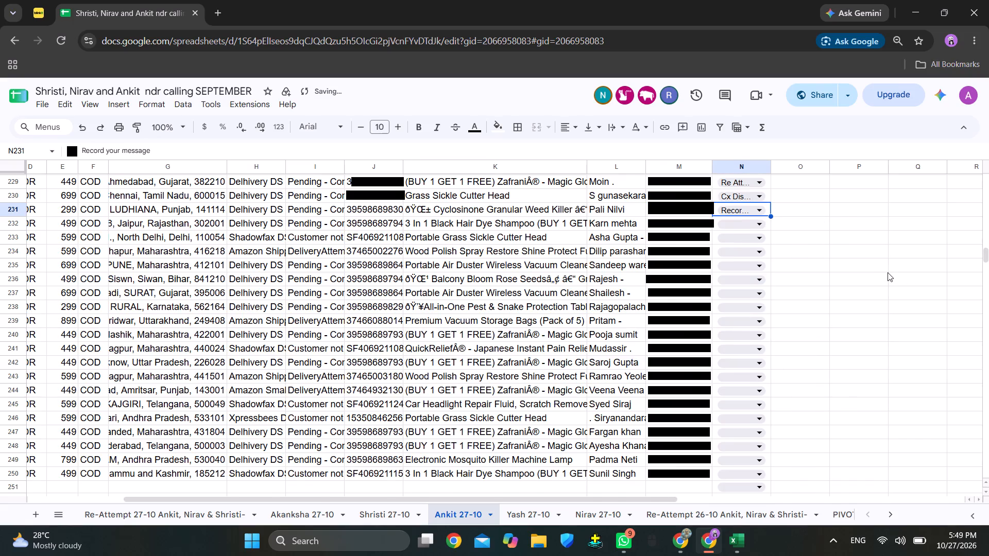
# Review the remarks column back up to the top of the sheet, and select the COMMENTS header cell.
pyautogui.scroll(2, 888, 272)
pyautogui.scroll(-1, 908, 211)
pyautogui.scroll(2, 908, 211)
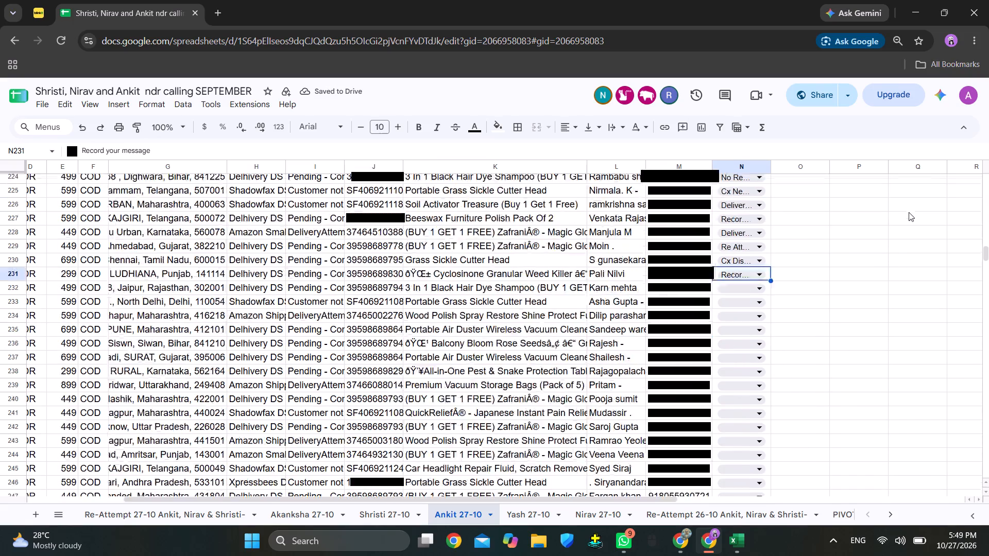
pyautogui.scroll(8, 909, 212)
pyautogui.scroll(-1, 909, 212)
pyautogui.scroll(6, 909, 212)
pyautogui.scroll(-1, 909, 211)
pyautogui.scroll(1, 909, 211)
pyautogui.scroll(-1, 814, 204)
pyautogui.scroll(20, 814, 204)
pyautogui.scroll(8, 814, 204)
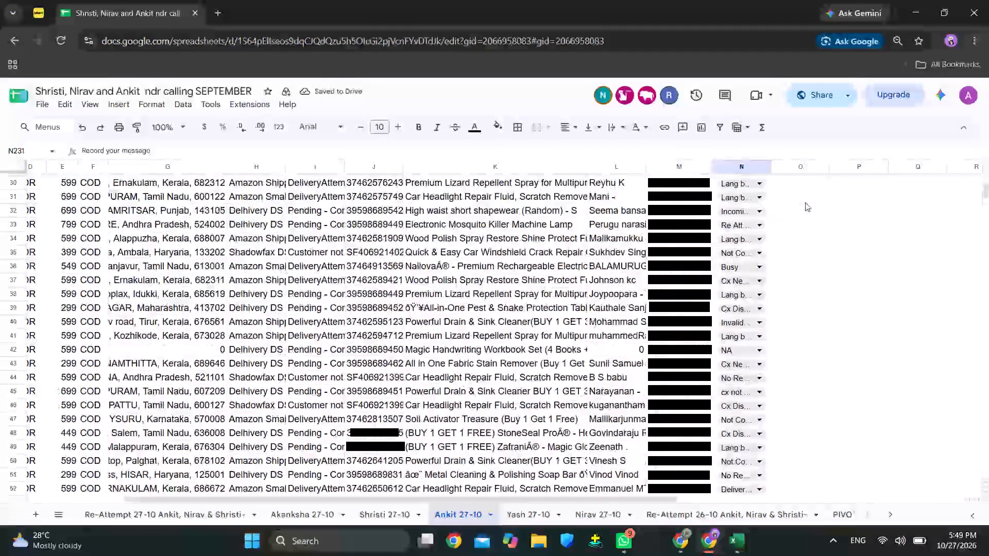
pyautogui.scroll(10, 805, 202)
pyautogui.scroll(-2, 804, 202)
pyautogui.scroll(2, 804, 202)
pyautogui.click(798, 184)
# Widen columns H and I at the pivot table to make room for the remark labels and the COUNTA of Remarks header.
pyautogui.scroll(-5, 815, 283)
pyautogui.scroll(1, 813, 306)
pyautogui.scroll(-11, 813, 307)
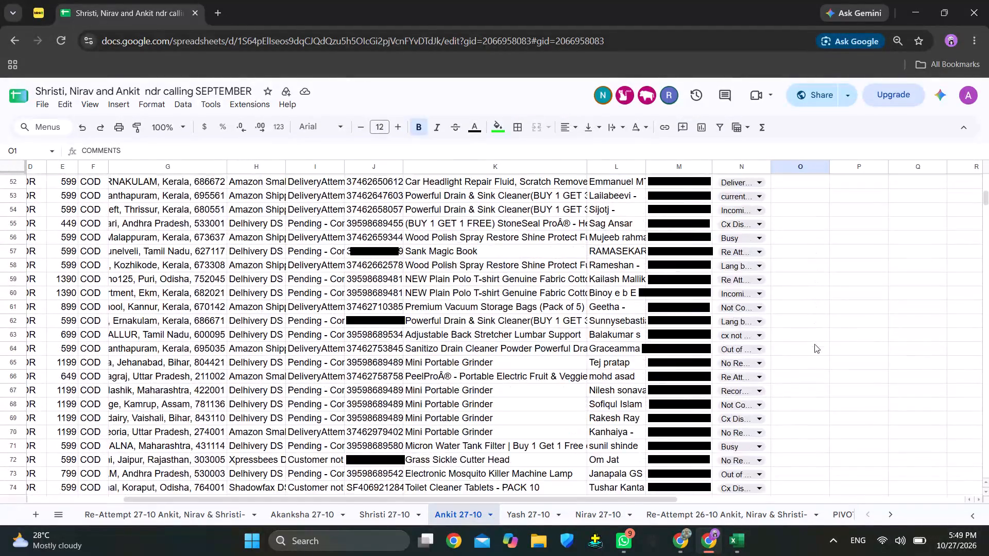
pyautogui.scroll(-10, 814, 344)
pyautogui.scroll(1, 804, 359)
pyautogui.scroll(-3, 804, 359)
pyautogui.scroll(1, 702, 388)
pyautogui.scroll(-16, 697, 389)
pyautogui.scroll(1, 470, 376)
pyautogui.scroll(-5, 470, 376)
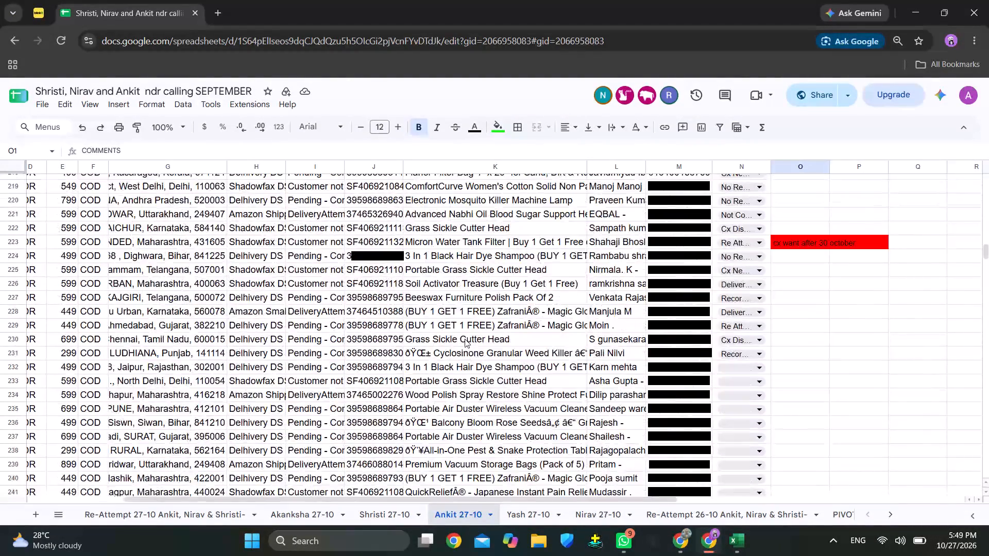
pyautogui.scroll(-8, 465, 339)
pyautogui.scroll(-1, 317, 205)
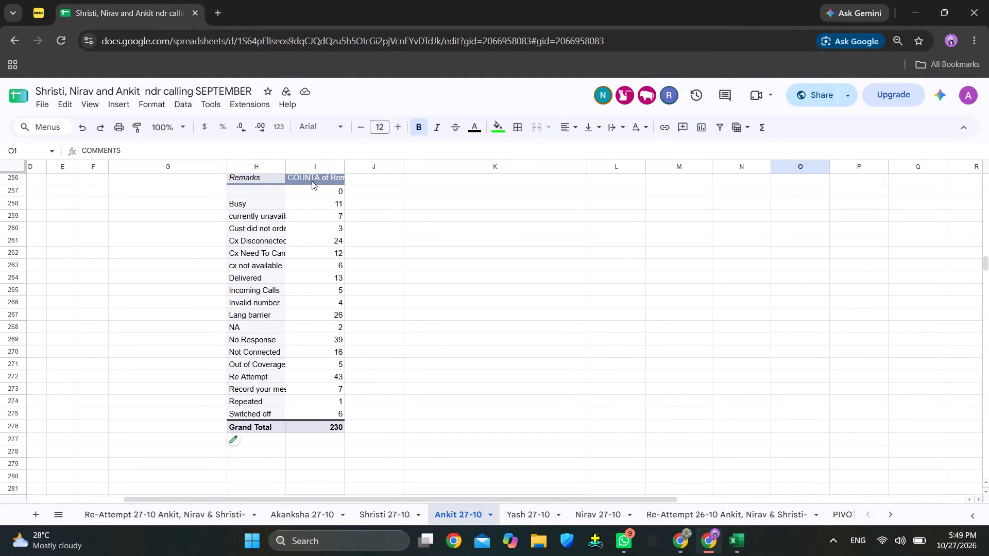
pyautogui.scroll(1, 318, 210)
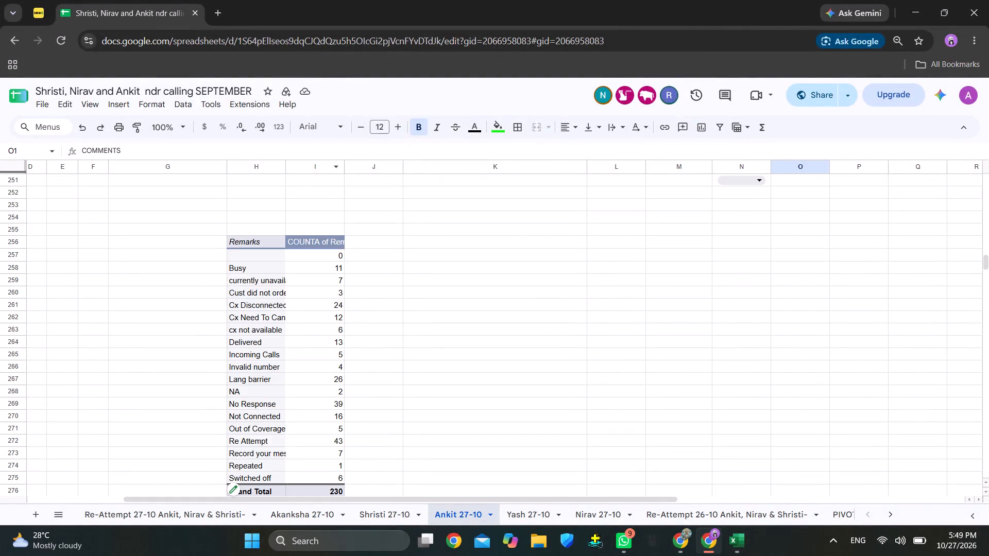
pyautogui.moveTo(285, 167); pyautogui.dragTo(301, 168)
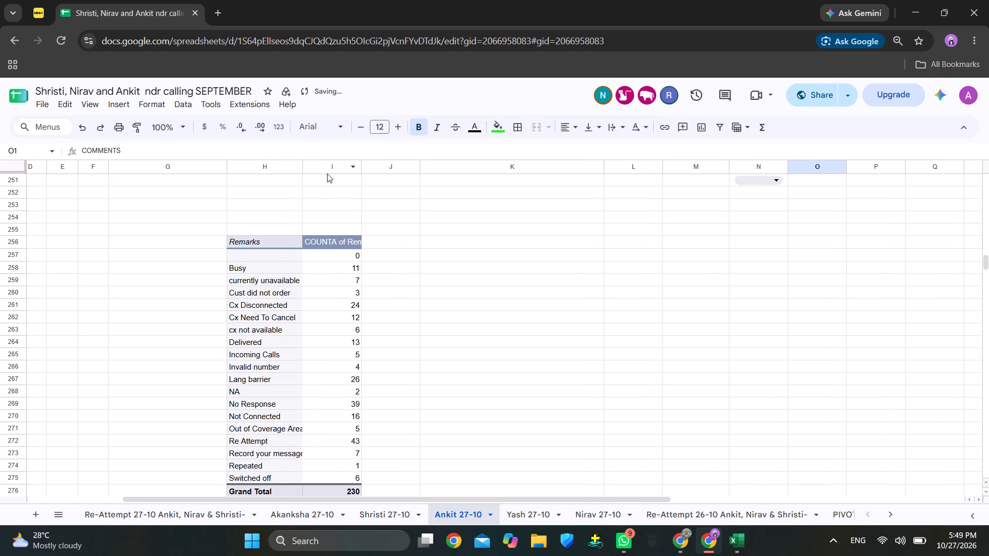
pyautogui.moveTo(362, 164); pyautogui.dragTo(384, 167)
# Capture a screen snip of the pivot table from the Remarks header through the Grand Total row, and dismiss the snip notification.
pyautogui.scroll(-1, 452, 248)
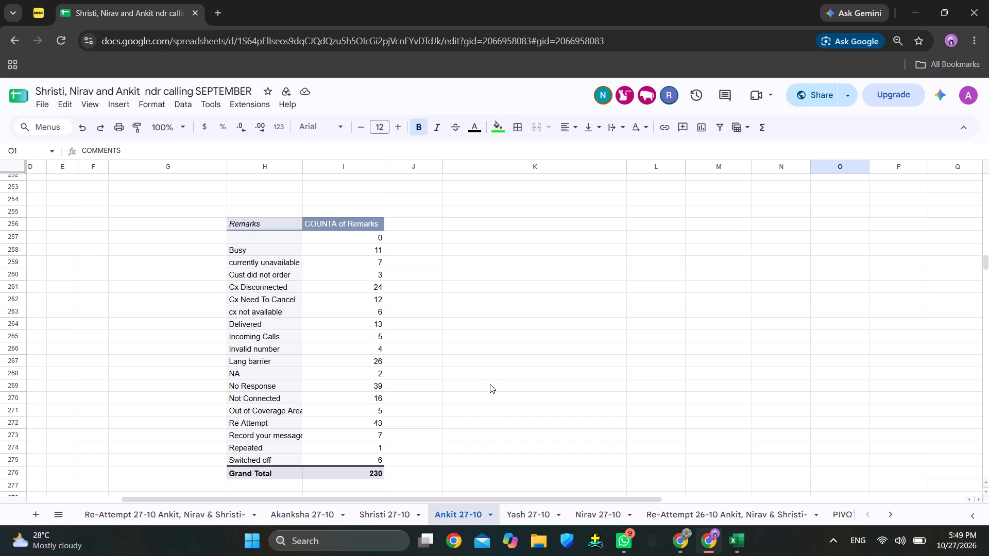
pyautogui.scroll(-1, 490, 384)
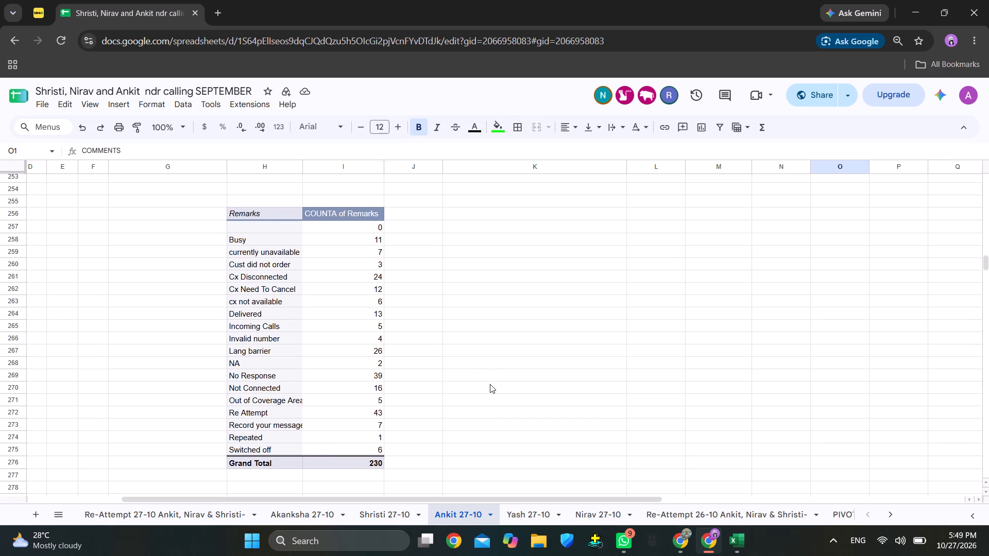
pyautogui.scroll(-2, 490, 384)
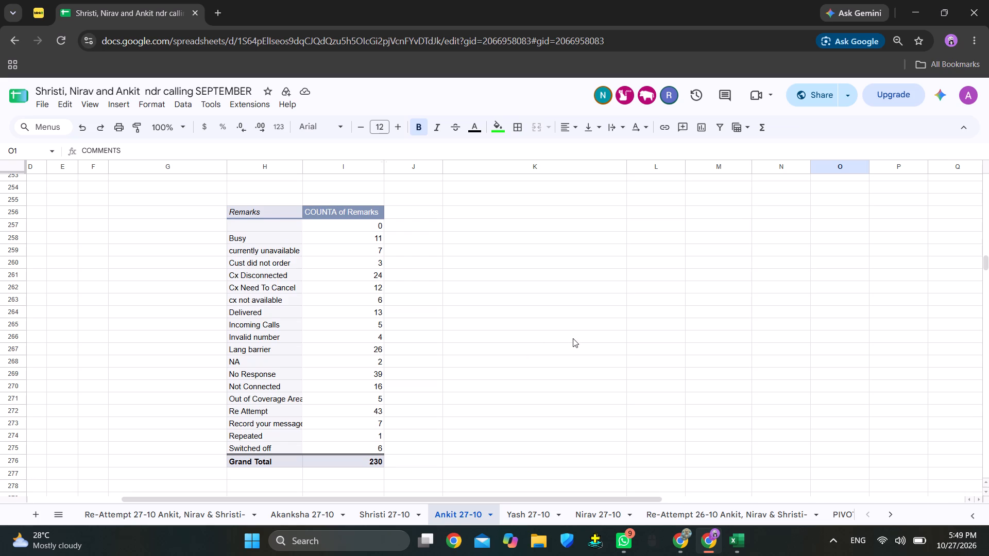
pyautogui.press('Print')
pyautogui.moveTo(216, 197); pyautogui.dragTo(399, 473)
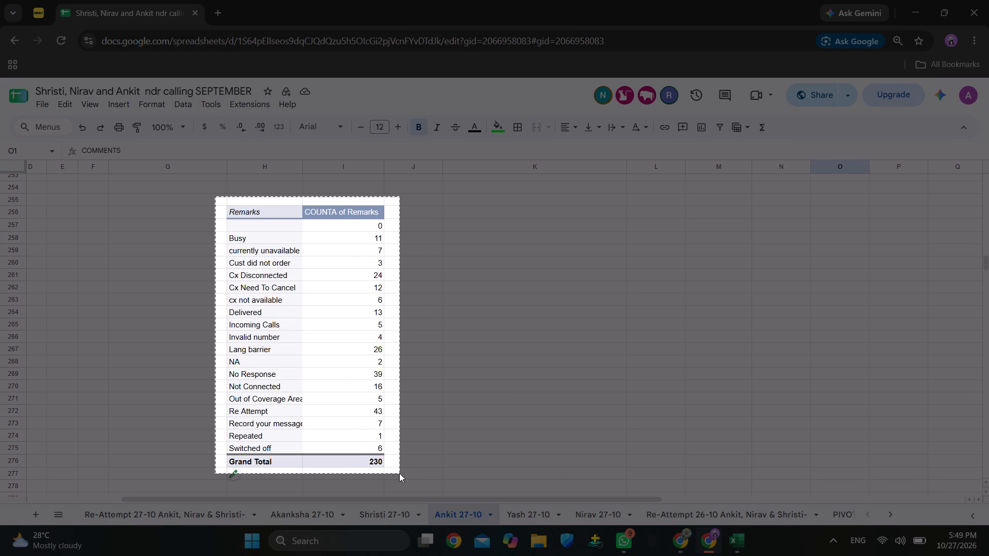
pyautogui.moveTo(399, 473); pyautogui.dragTo(397, 479)
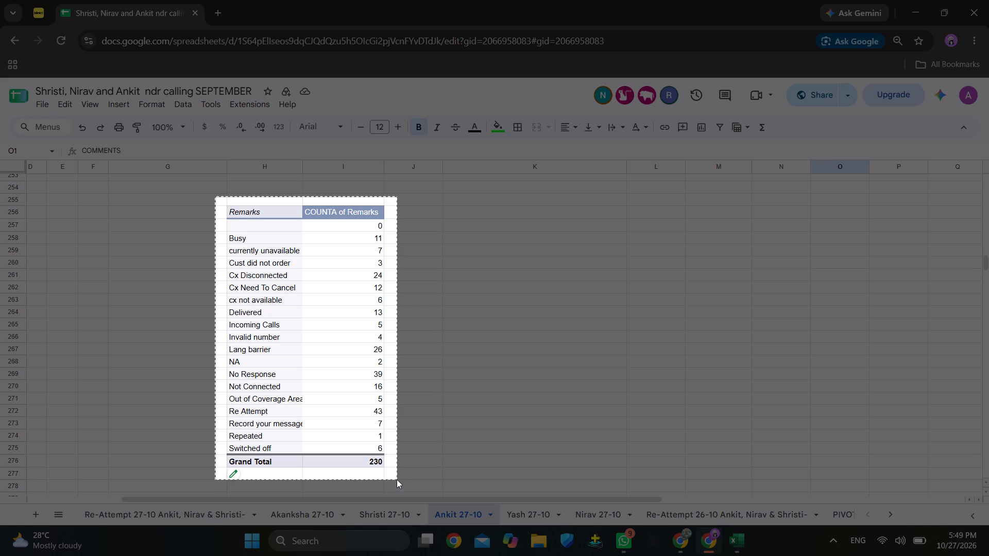
pyautogui.moveTo(397, 479); pyautogui.dragTo(396, 478)
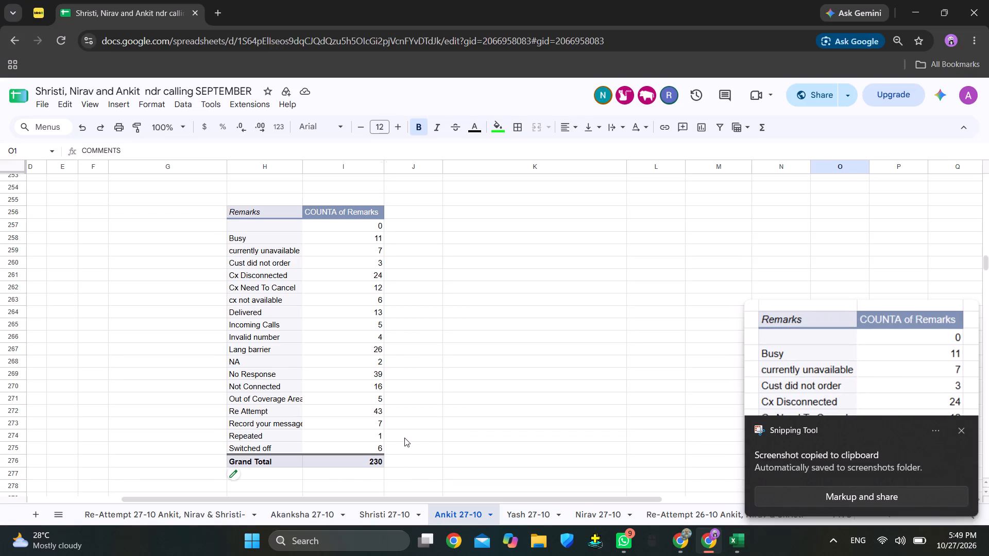
pyautogui.click(960, 429)
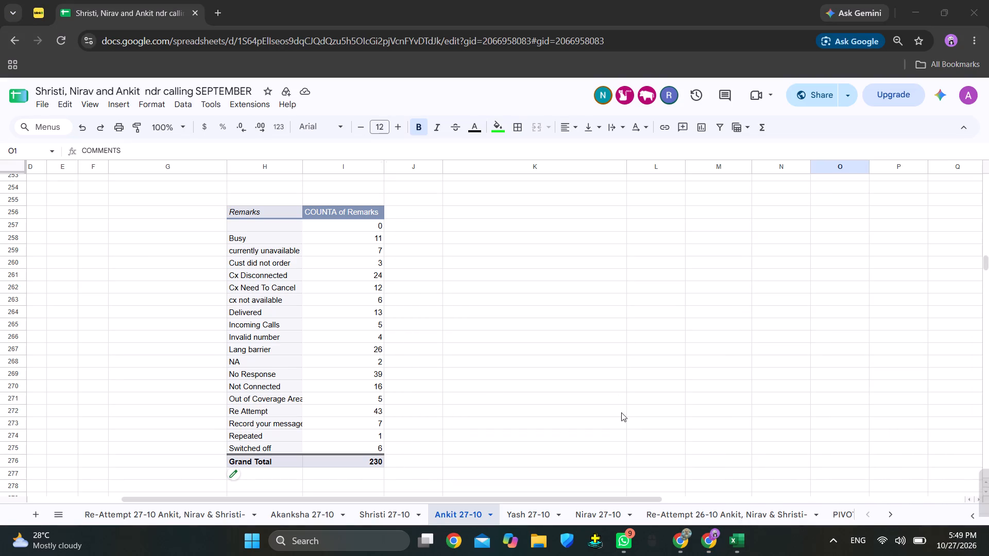
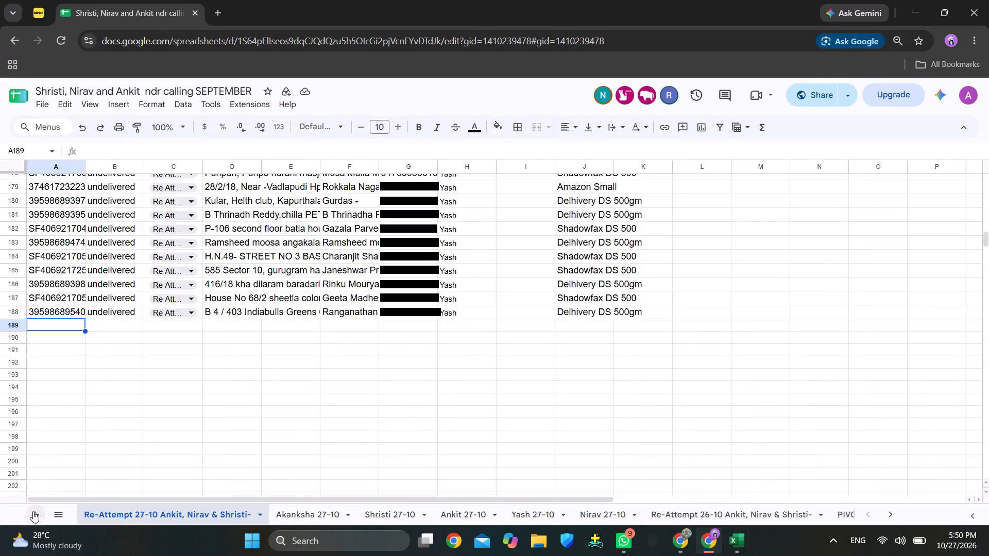
# Add a new sheet and name it PIVOT OF ALL 27-10, reusing the name of the PIVOT OF ALL 26-10 sheet.
pyautogui.click(40, 515)
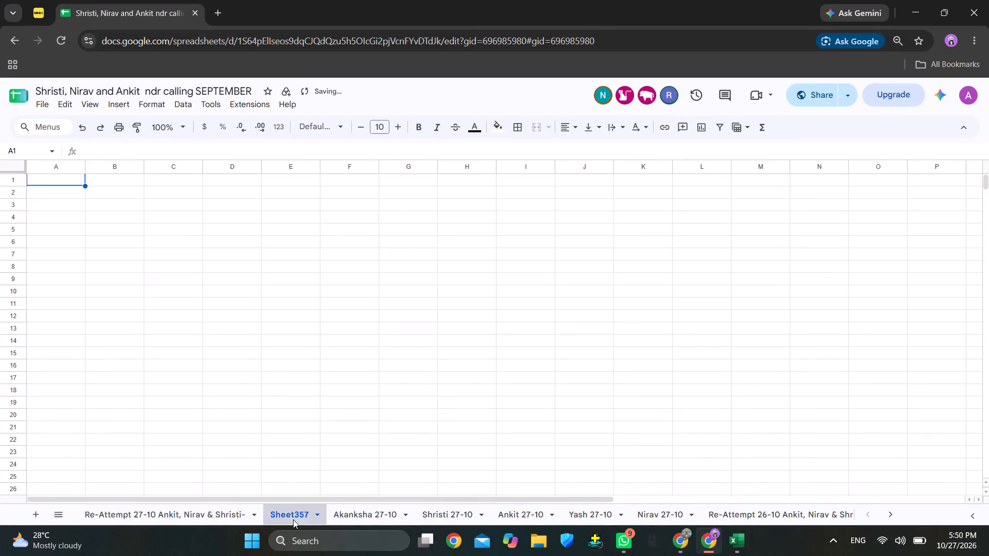
pyautogui.hscroll(-2, 696, 509)
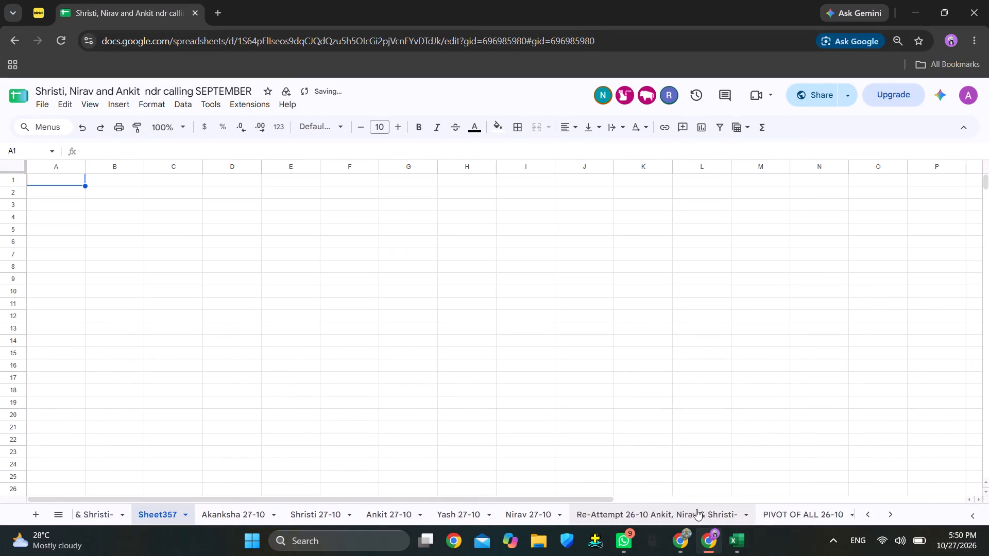
pyautogui.hscroll(-3, 696, 509)
pyautogui.doubleClick(711, 511)
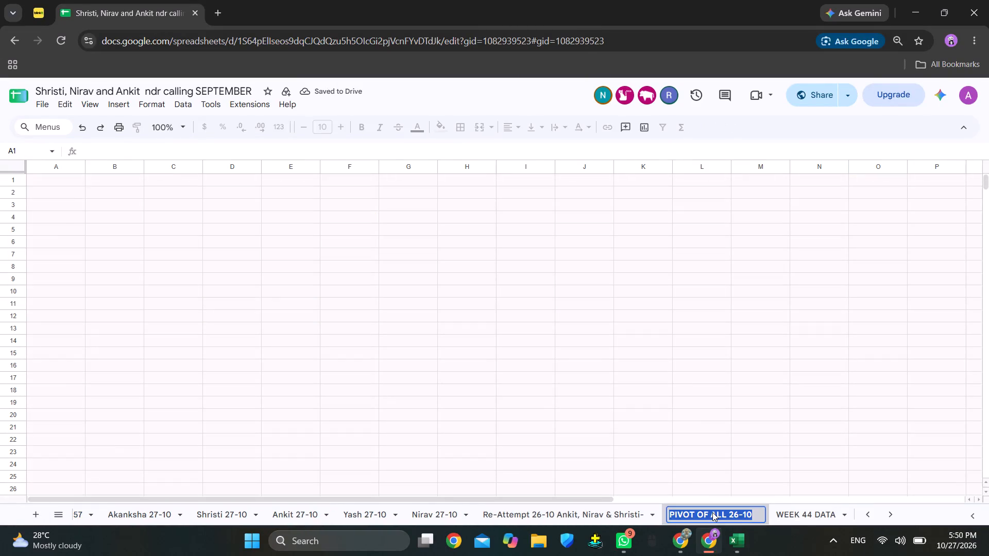
pyautogui.hotkey('ctrl', 'c')
pyautogui.hscroll(6, 541, 513)
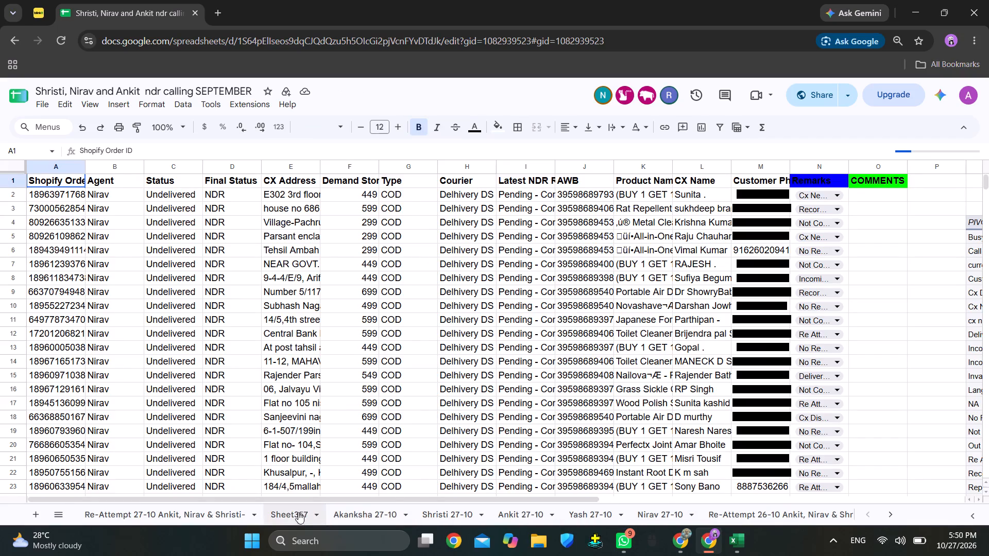
pyautogui.doubleClick(288, 511)
pyautogui.hotkey('ctrl', 'v')
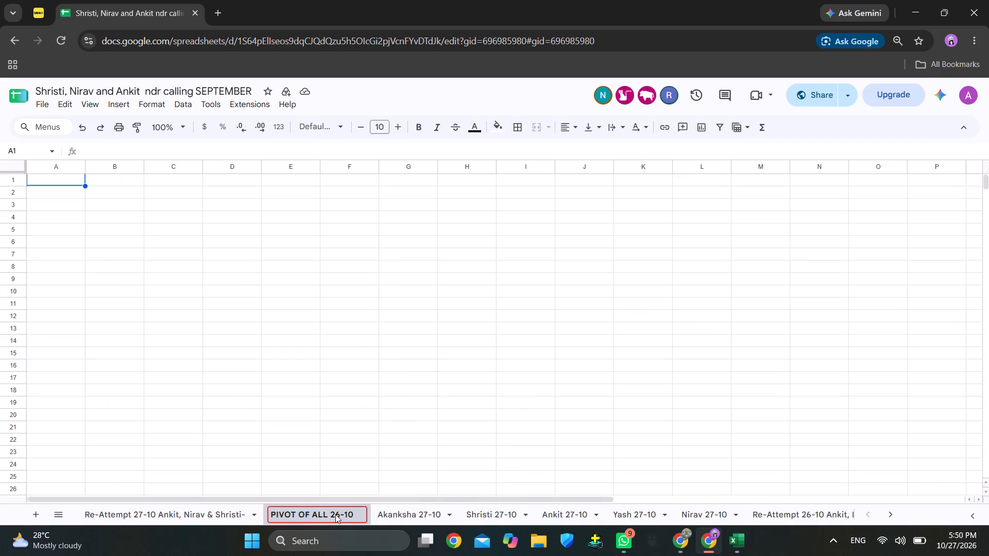
pyautogui.click(339, 515)
pyautogui.press('BackSpace')
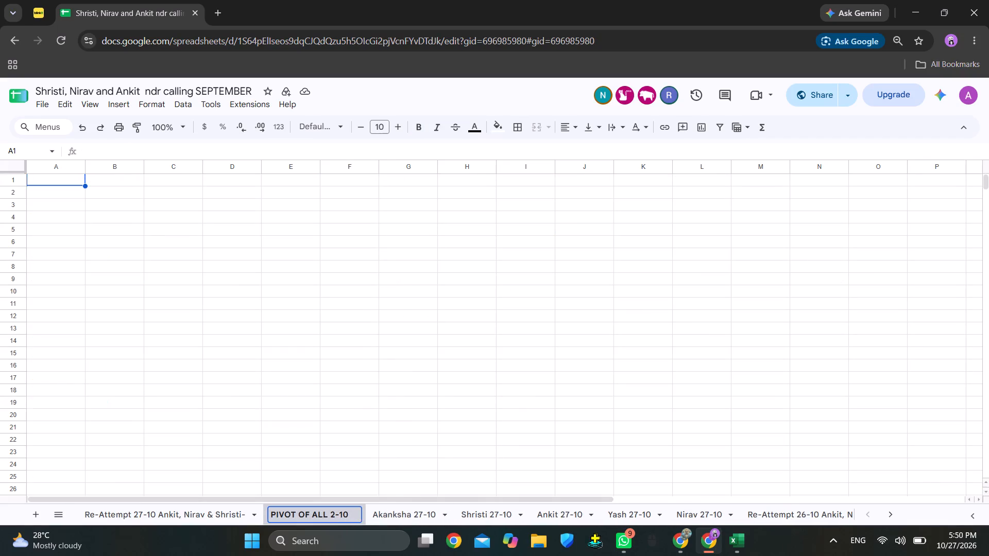
pyautogui.press('7')
pyautogui.click(403, 512)
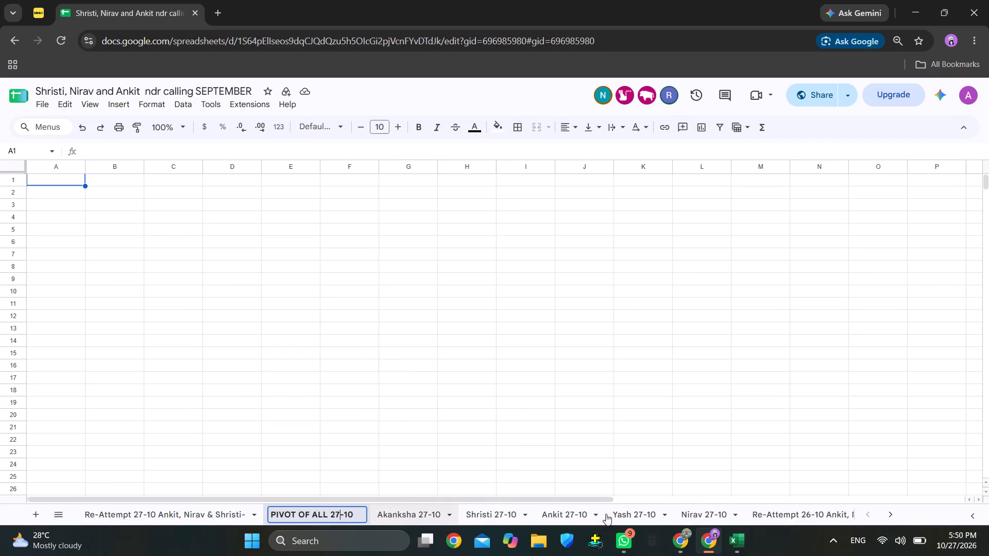
# Move the WEEK 44 DATA sheet to directly after PIVOT OF ALL 27-10, ahead of Akanksha 27-10.
pyautogui.hscroll(-5, 757, 511)
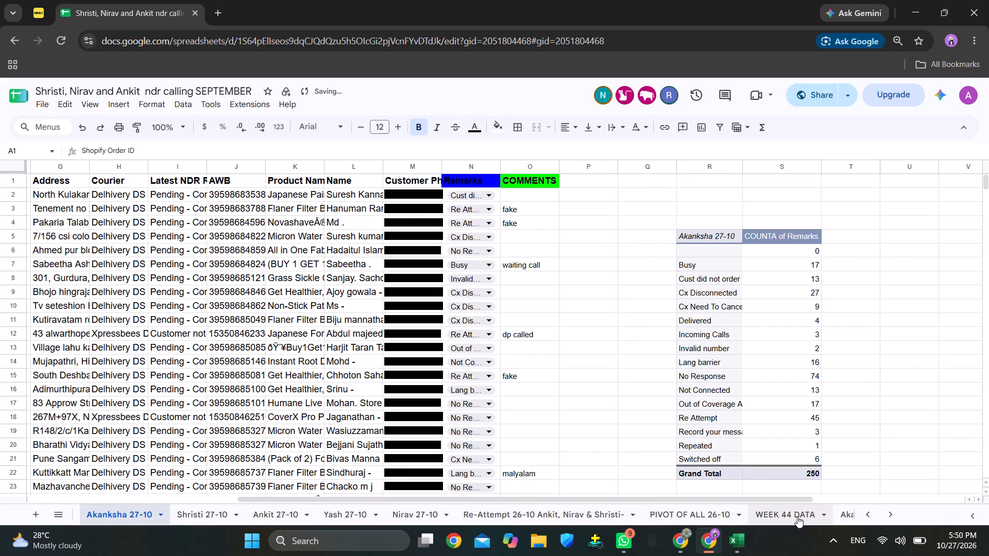
pyautogui.hscroll(-1, 797, 516)
pyautogui.moveTo(802, 515); pyautogui.dragTo(181, 516)
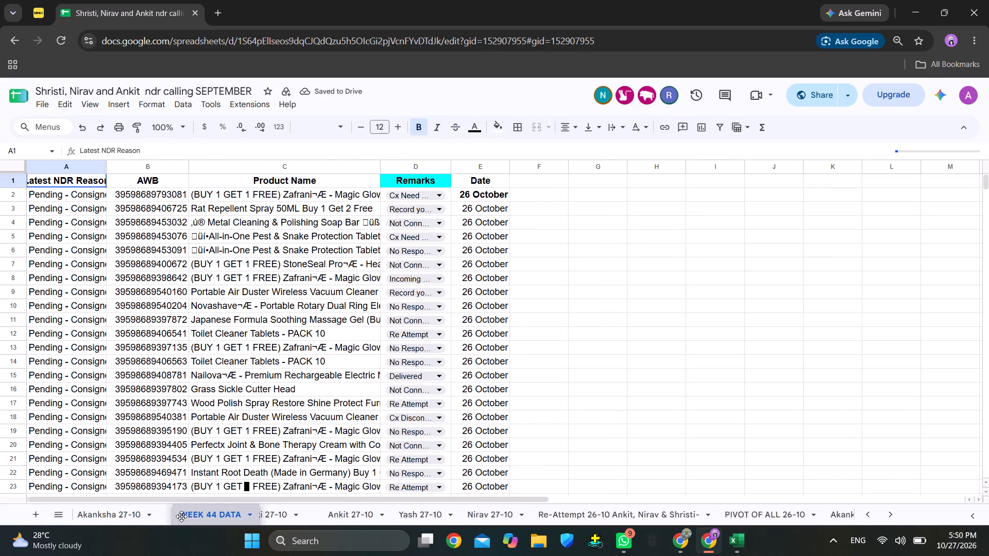
pyautogui.moveTo(181, 516); pyautogui.dragTo(89, 517)
pyautogui.hscroll(7, 264, 514)
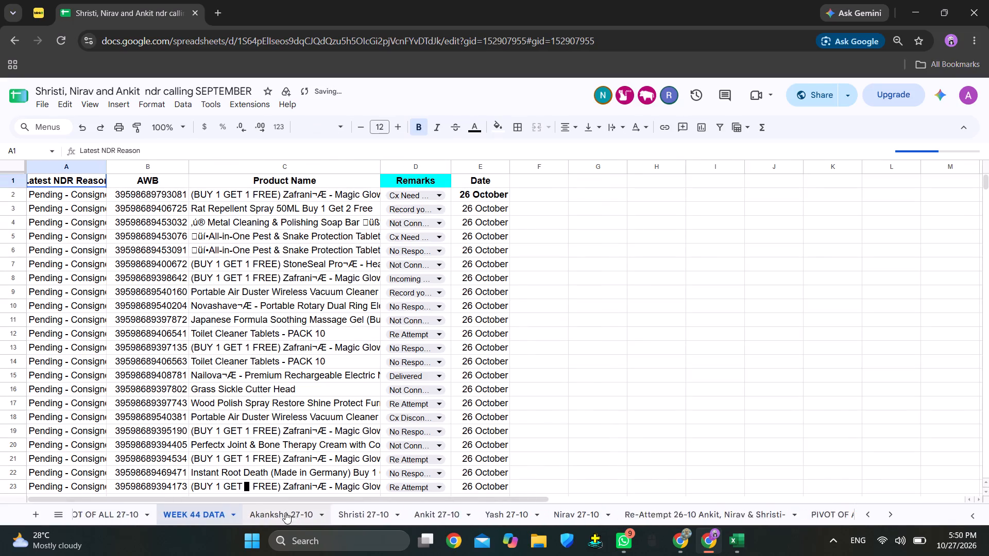
pyautogui.hscroll(3, 285, 512)
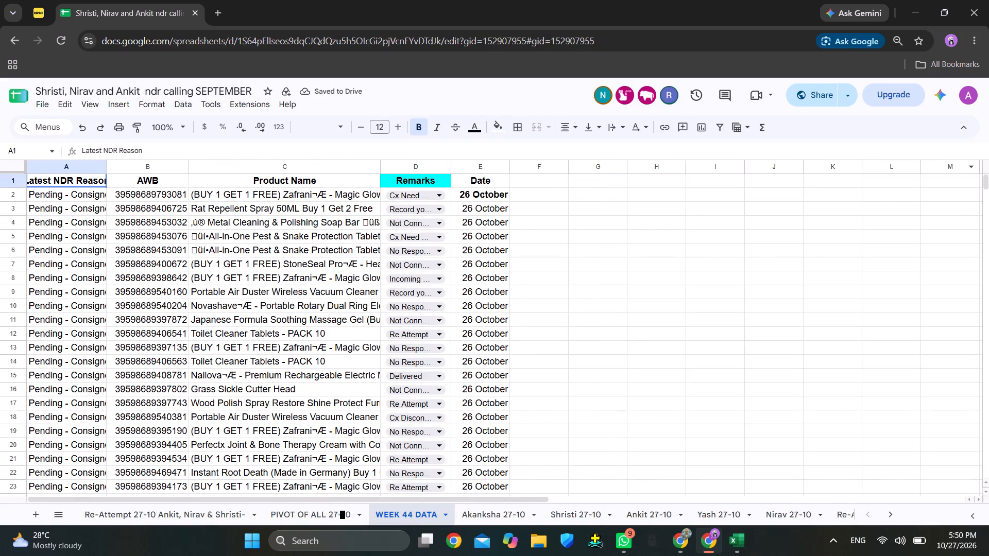
# Extend the Date column of WEEK 44 DATA past its last 26 October row, filling E1082 with 27 October.
pyautogui.moveTo(984, 184); pyautogui.dragTo(980, 287)
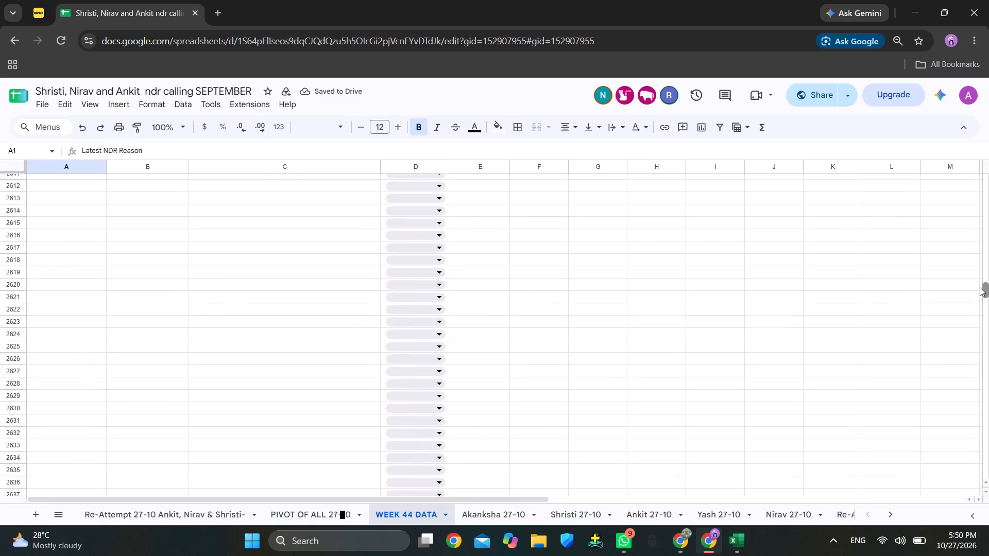
pyautogui.moveTo(980, 287); pyautogui.dragTo(987, 232)
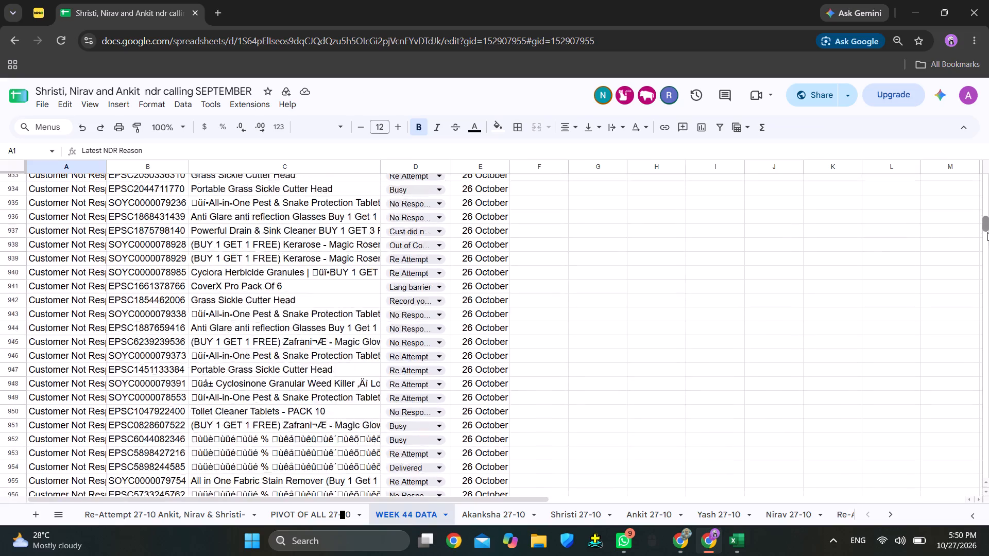
pyautogui.moveTo(987, 232); pyautogui.dragTo(987, 234)
pyautogui.scroll(4, 506, 223)
pyautogui.scroll(5, 538, 252)
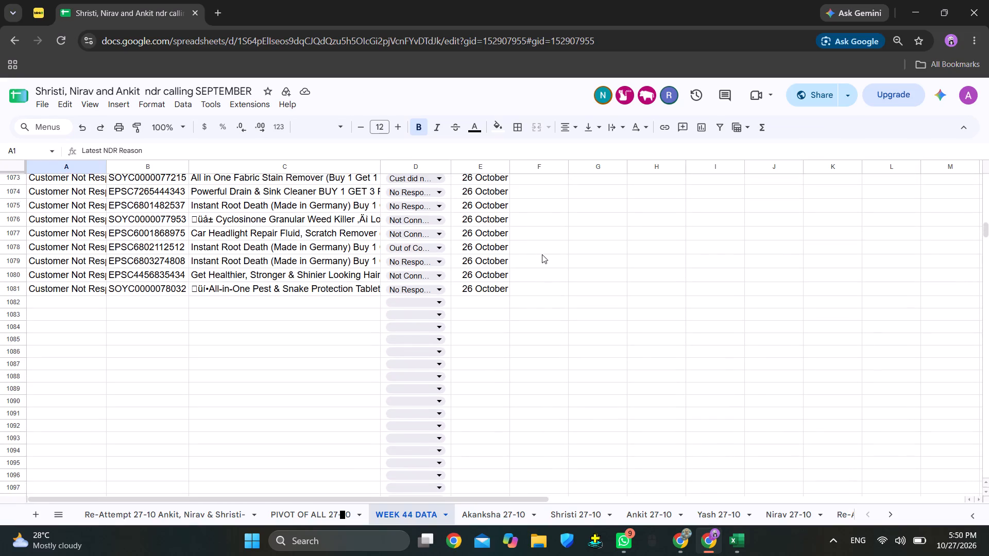
pyautogui.click(491, 287)
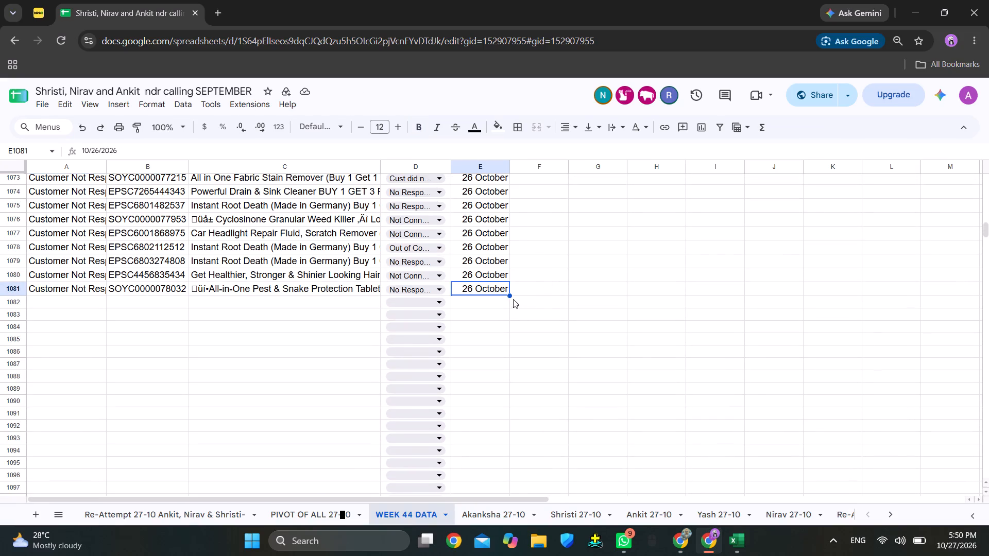
pyautogui.moveTo(507, 296); pyautogui.dragTo(507, 303)
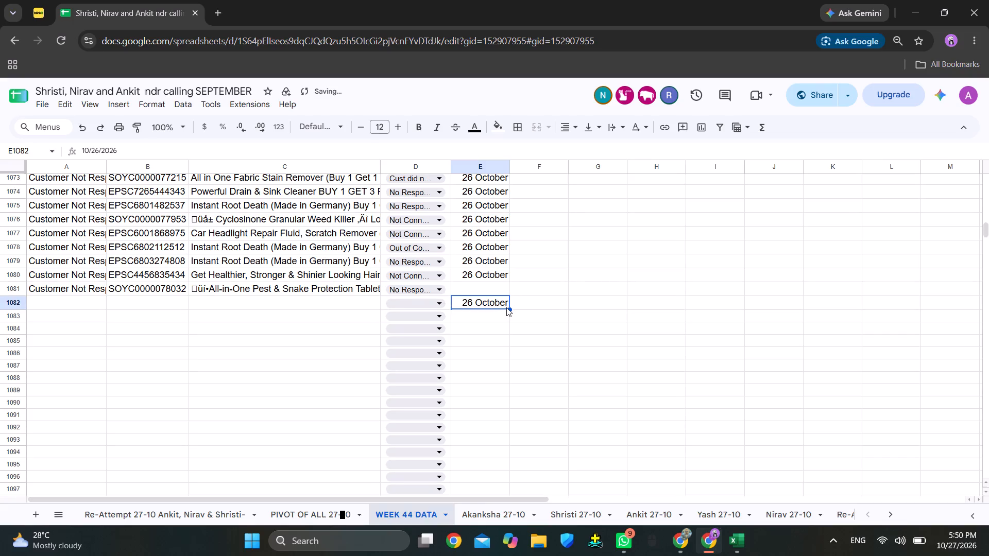
pyautogui.hotkey('ctrl', 'z')
pyautogui.click(502, 289)
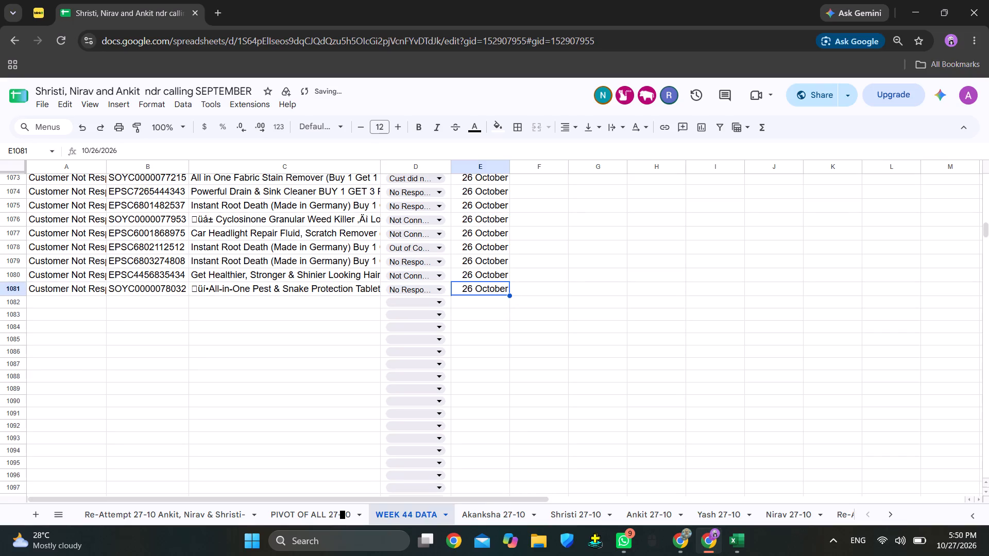
pyautogui.moveTo(509, 295); pyautogui.dragTo(509, 305)
# Copy the 27 October date from E1082 into cells E1083 through E1094.
pyautogui.click(486, 303)
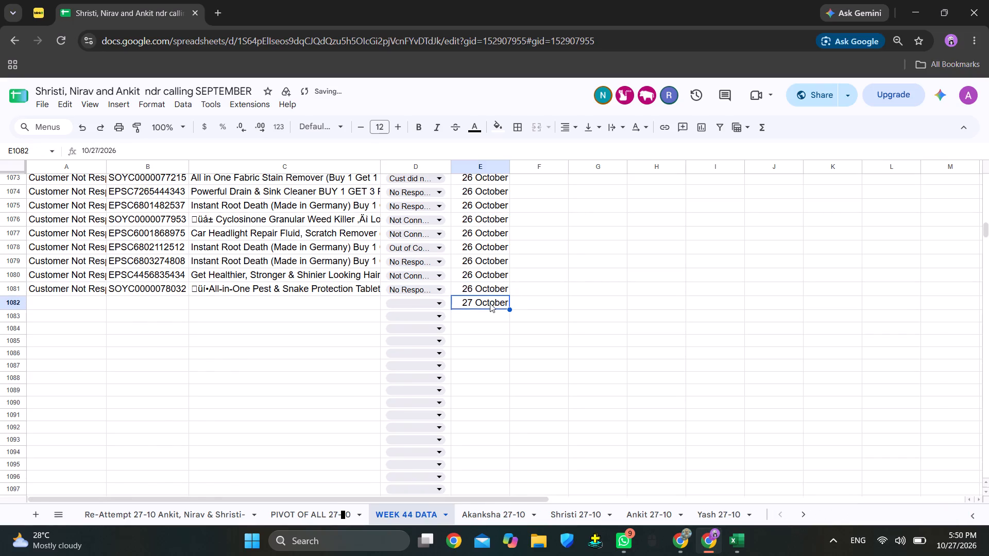
pyautogui.hotkey('ctrl', 'c')
pyautogui.moveTo(488, 316); pyautogui.dragTo(490, 457)
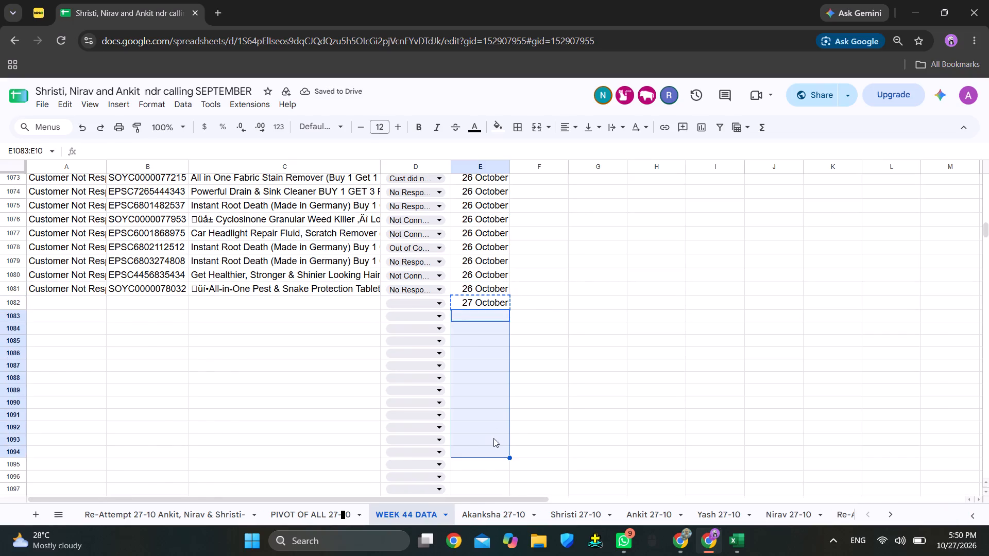
pyautogui.hotkey('ctrl', 'v')
# Make the first two 27 October dates, E1082 and E1083, bold.
pyautogui.moveTo(496, 302); pyautogui.dragTo(493, 319)
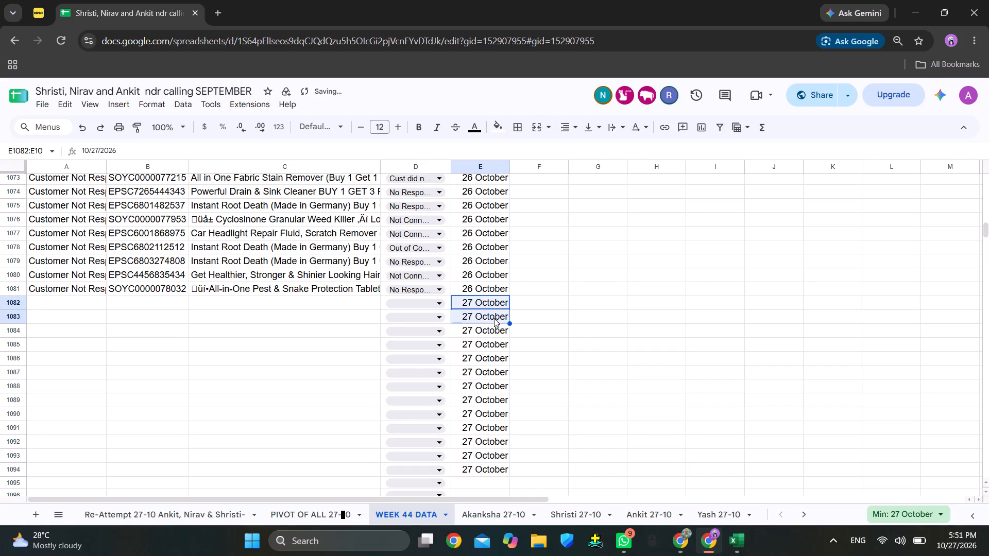
pyautogui.hotkey('ctrl', 'b')
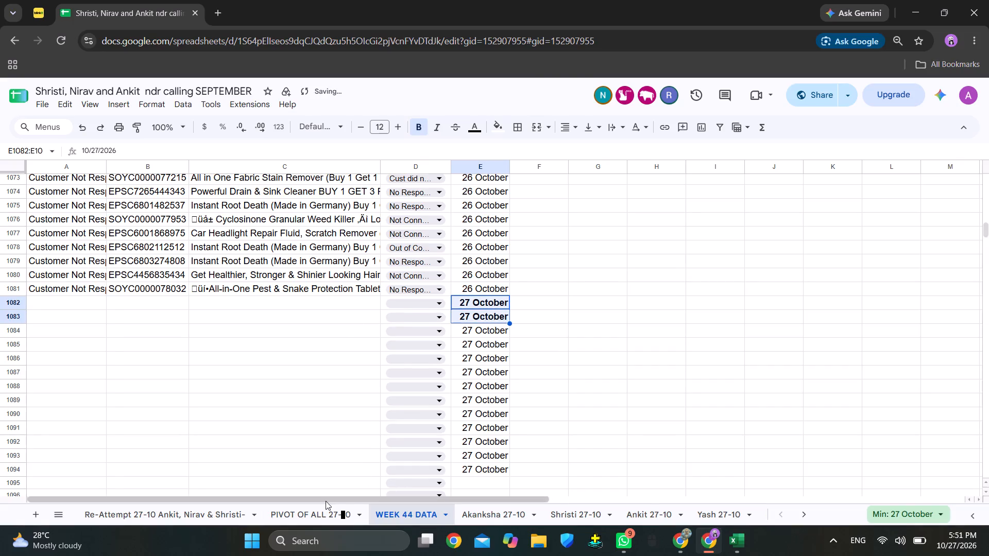
# Copy the whole data table from the Nirav 27-10 sheet into PIVOT OF ALL 27-10, starting at A1.
pyautogui.click(319, 516)
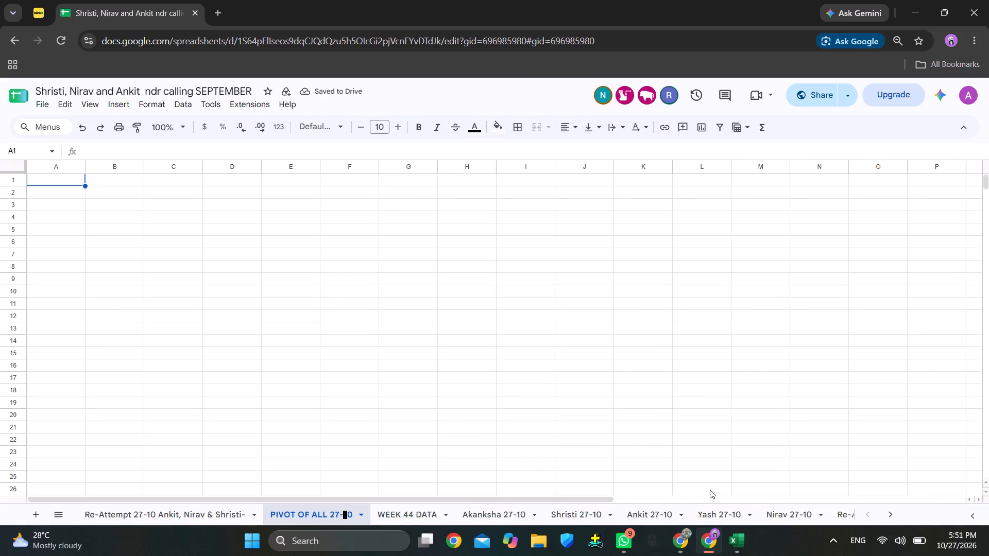
pyautogui.click(796, 516)
pyautogui.click(157, 307)
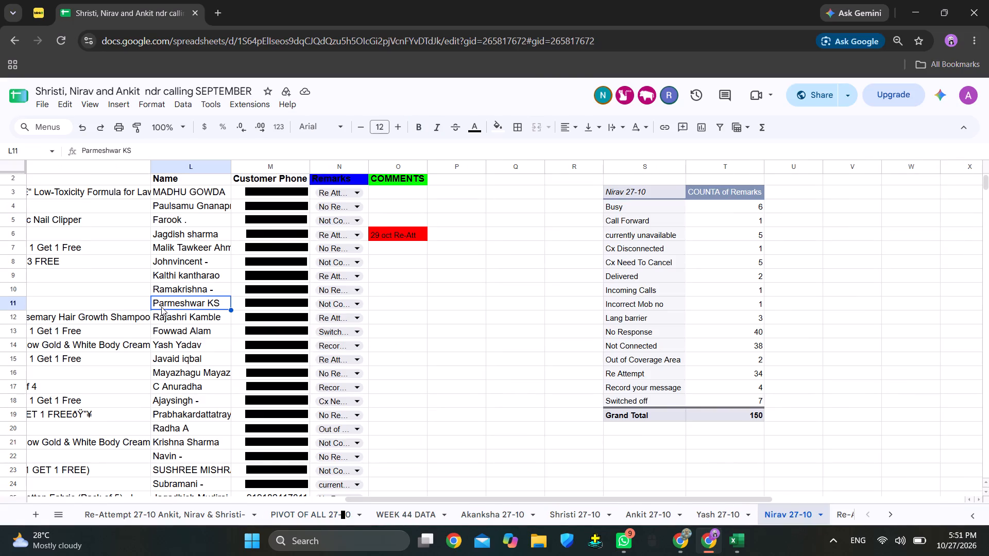
pyautogui.hotkey('ctrl', 'a')
pyautogui.hotkey('ctrl', 'c')
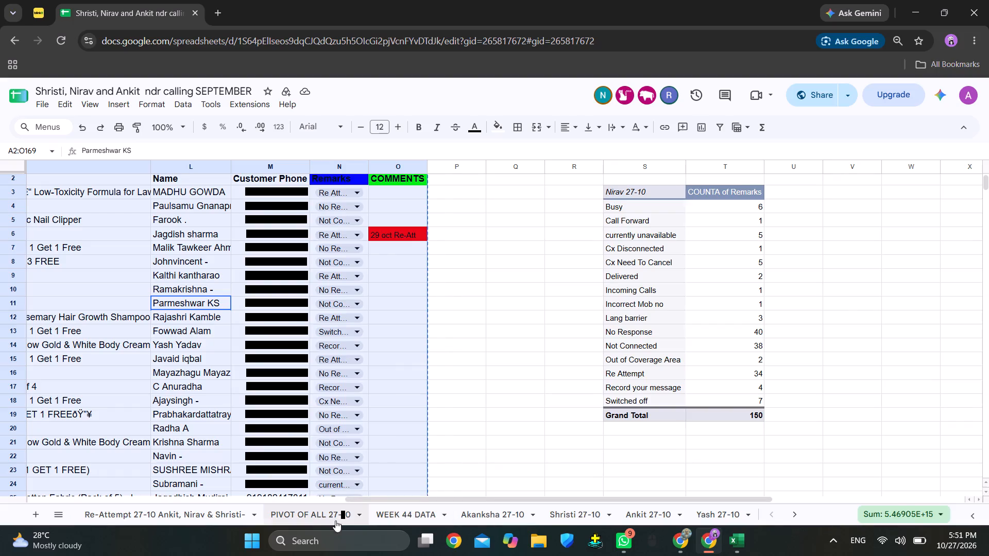
pyautogui.click(319, 519)
pyautogui.hotkey('ctrl', 'v')
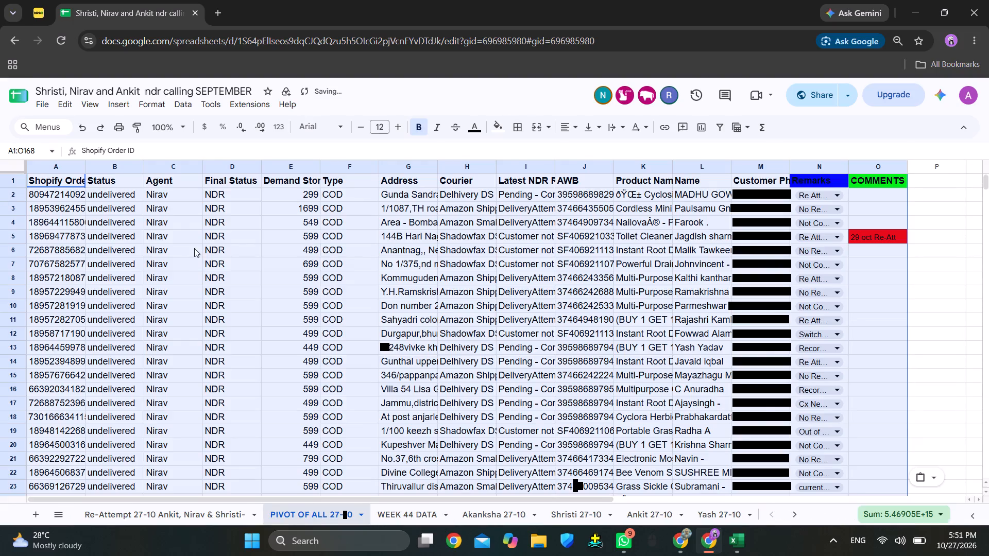
# Clear Nirav's orders that have no remark from PIVOT OF ALL 27-10, rows 152 through 169, columns A to O.
pyautogui.scroll(-14, 193, 272)
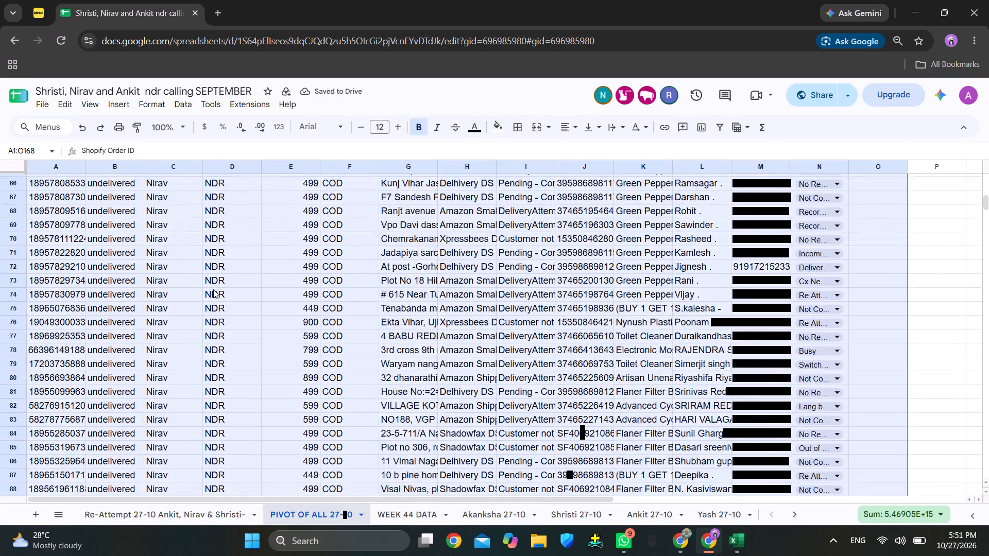
pyautogui.scroll(-19, 213, 289)
pyautogui.scroll(2, 424, 239)
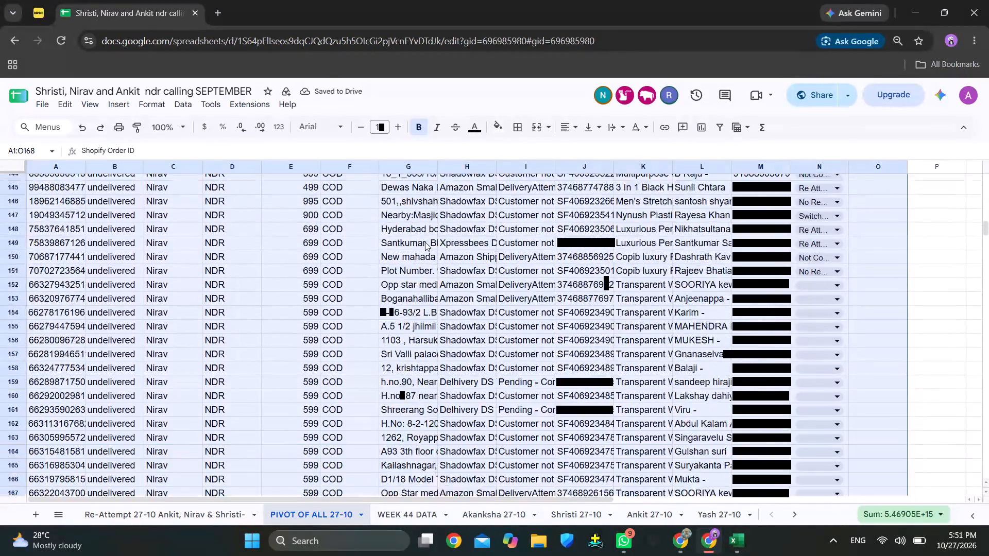
pyautogui.scroll(1, 425, 242)
pyautogui.moveTo(870, 346); pyautogui.dragTo(284, 468)
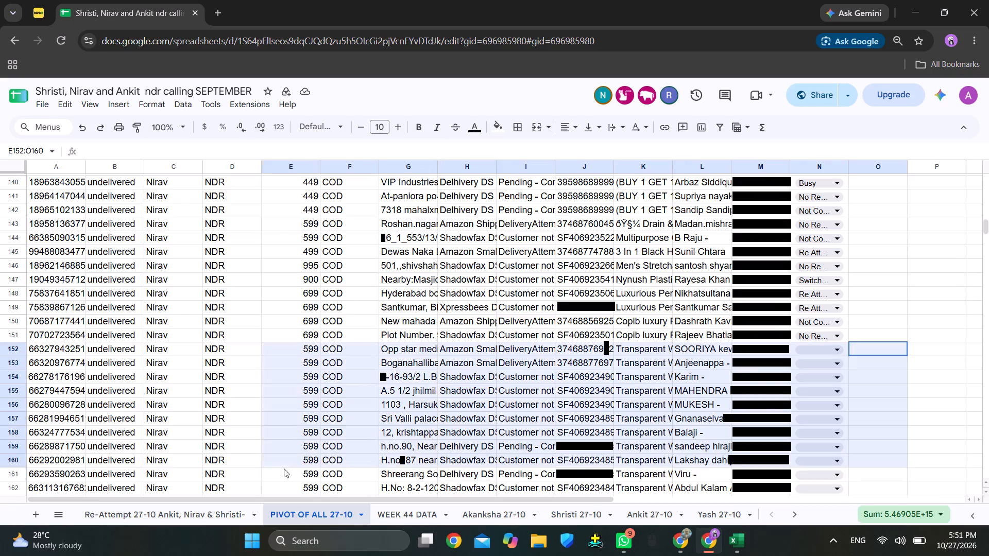
pyautogui.moveTo(284, 468); pyautogui.dragTo(107, 372)
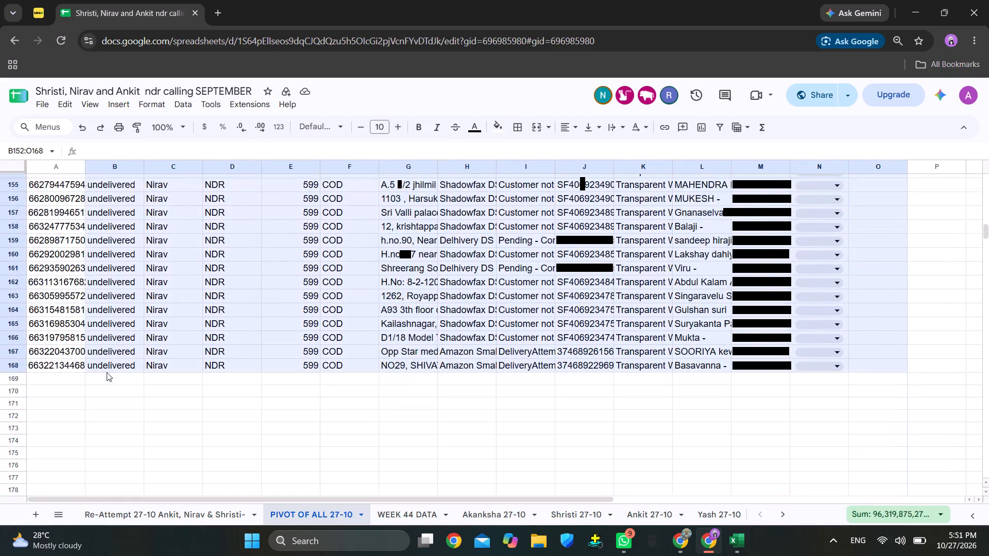
pyautogui.moveTo(107, 372); pyautogui.dragTo(35, 381)
pyautogui.press('Delete')
# Copy the whole data table from the Yash 27-10 sheet into PIVOT OF ALL 27-10, starting at A152 below Nirav's orders.
pyautogui.scroll(2, 116, 310)
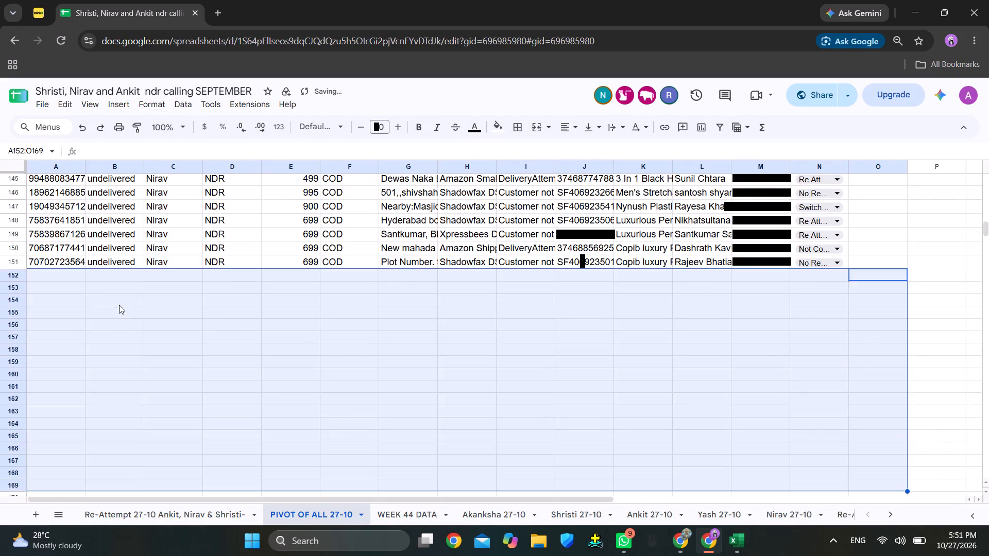
pyautogui.click(64, 277)
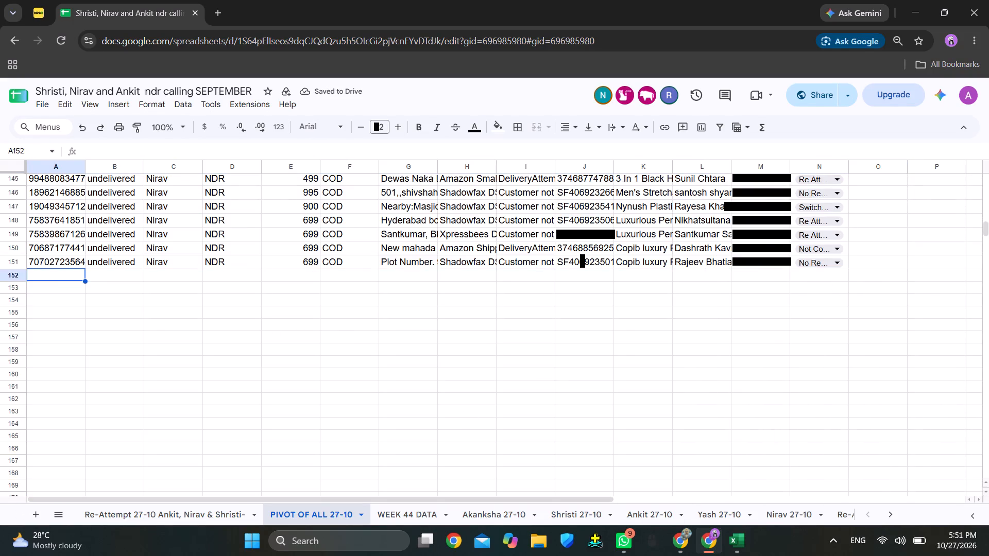
pyautogui.click(727, 515)
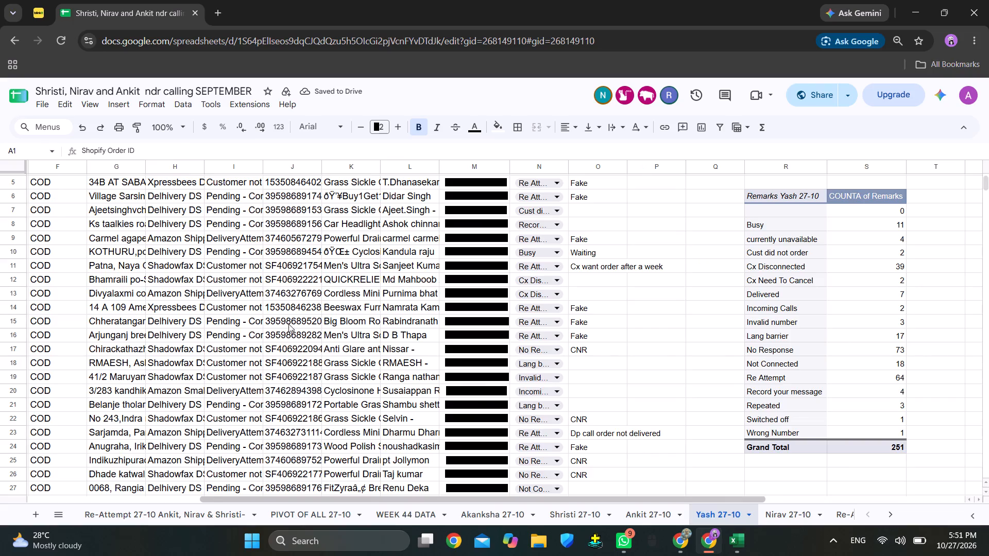
pyautogui.click(233, 323)
pyautogui.hotkey('ctrl', 'a')
pyautogui.hotkey('ctrl', 'c')
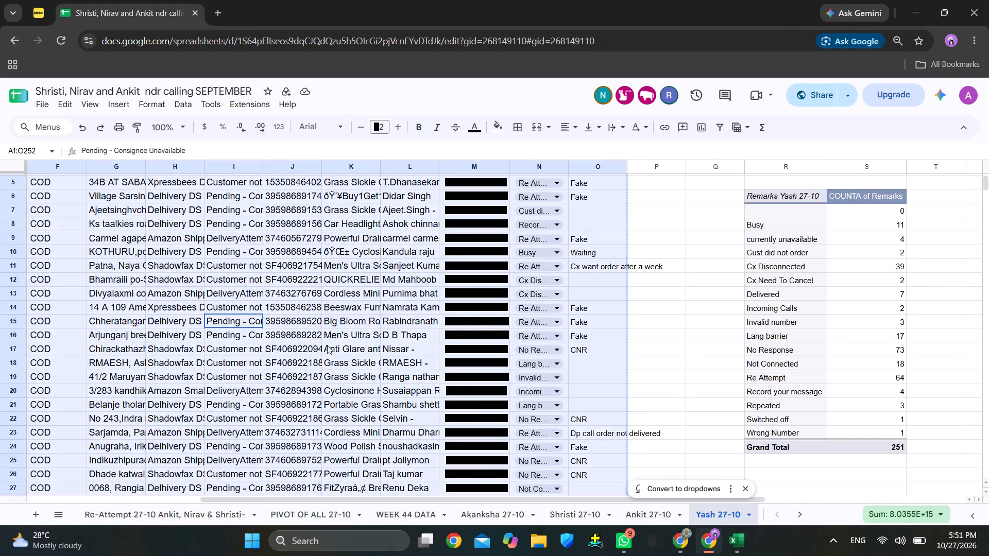
pyautogui.click(318, 515)
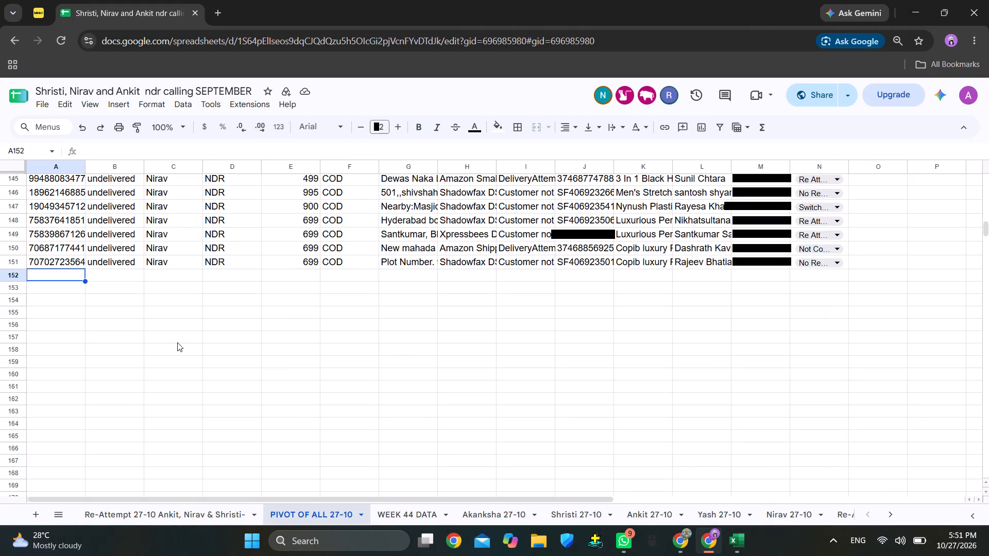
pyautogui.hotkey('ctrl', 'v')
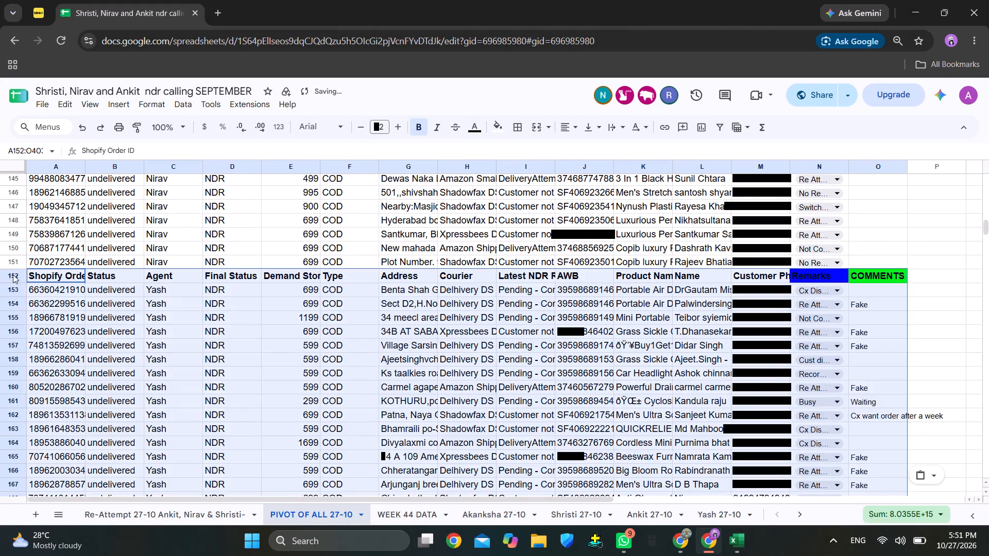
# Delete the repeated header row 152 above Yash's orders in PIVOT OF ALL 27-10.
pyautogui.rightClick(13, 277)
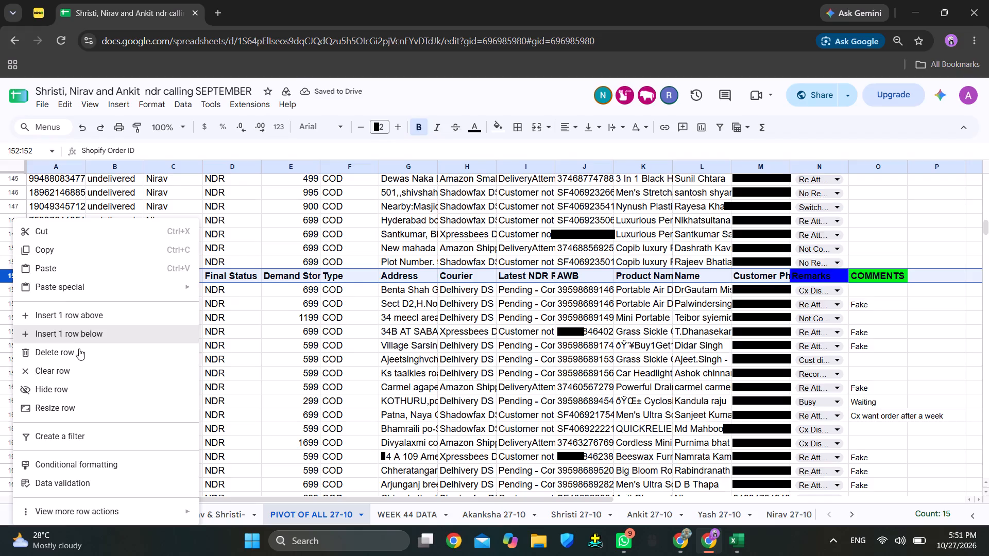
pyautogui.click(79, 350)
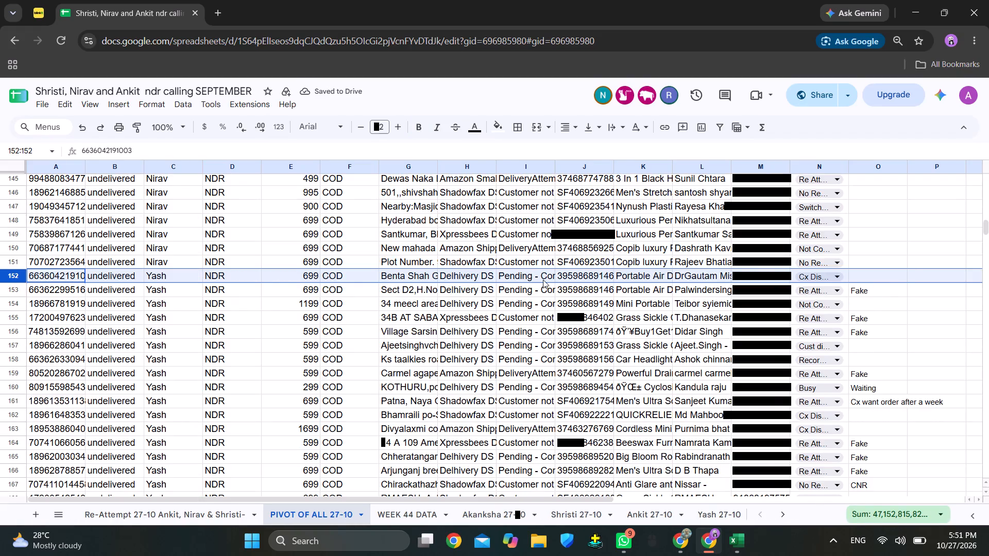
# Copy Ankit's orders that have remarks, A2:O231 of the Ankit 27-10 sheet, into PIVOT OF ALL 27-10 at A403 below Yash's orders.
pyautogui.scroll(-20, 202, 315)
pyautogui.scroll(-3, 202, 315)
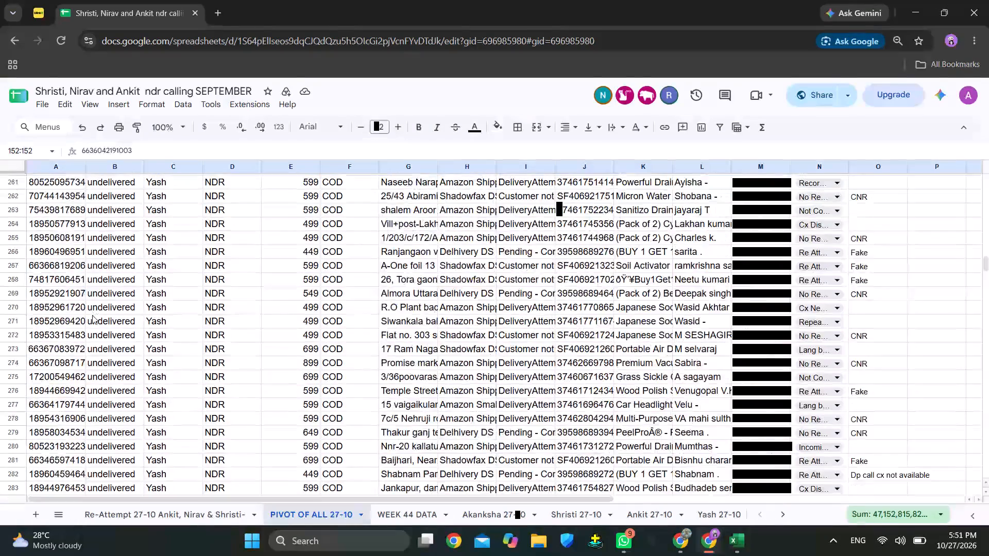
pyautogui.scroll(-20, 92, 315)
pyautogui.scroll(-5, 92, 315)
pyautogui.scroll(1, 74, 309)
pyautogui.scroll(-9, 74, 309)
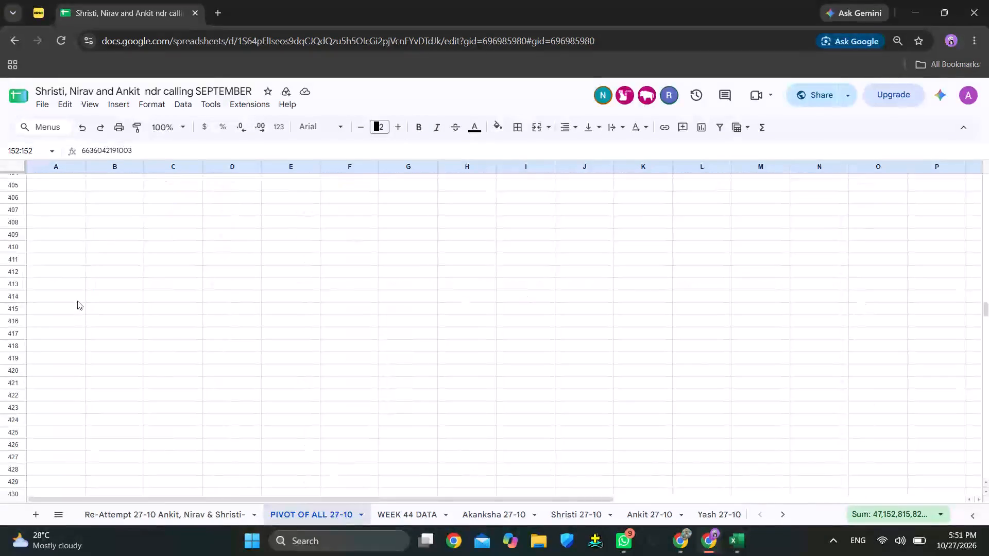
pyautogui.scroll(2, 77, 300)
pyautogui.click(65, 290)
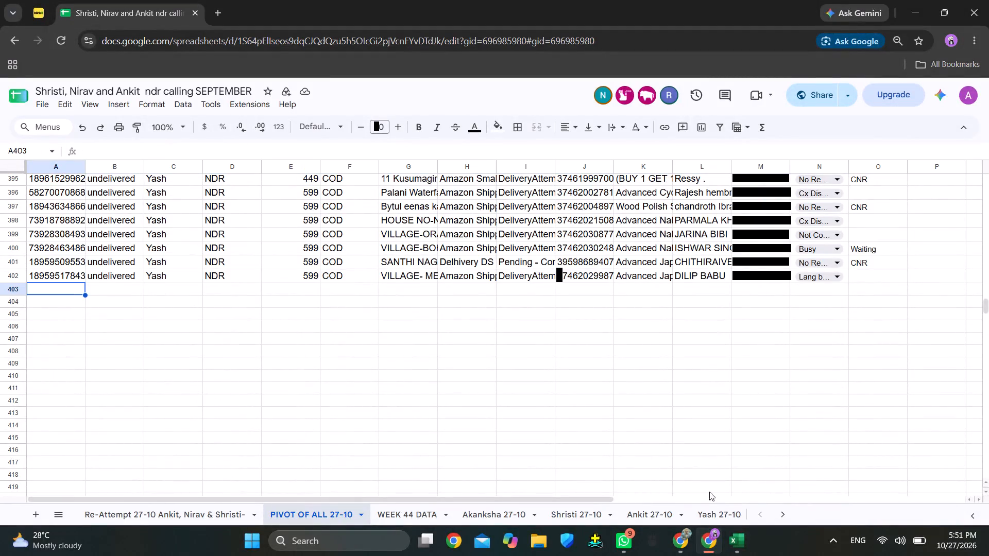
pyautogui.click(654, 517)
pyautogui.scroll(2, 695, 344)
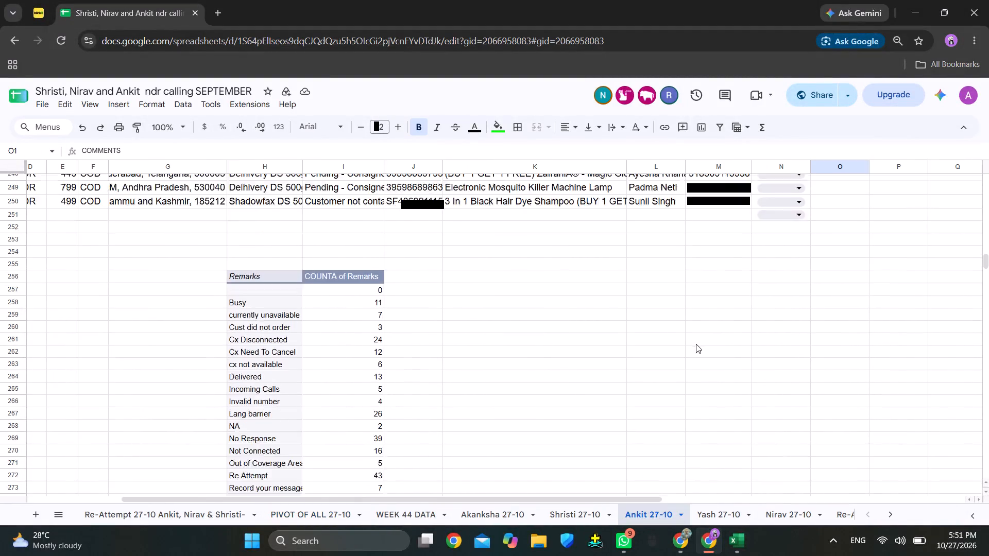
pyautogui.scroll(4, 696, 344)
pyautogui.moveTo(847, 261); pyautogui.dragTo(384, 203)
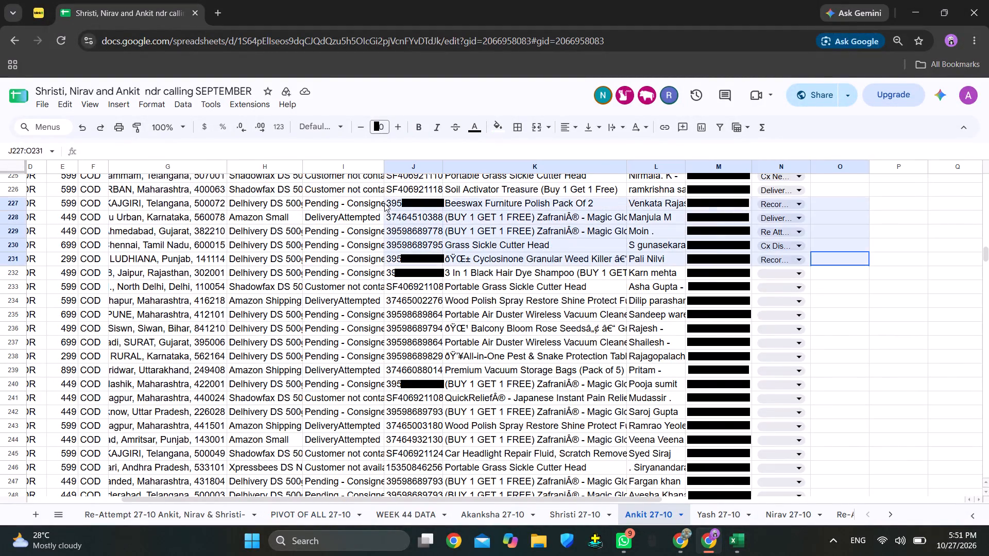
pyautogui.moveTo(384, 203); pyautogui.dragTo(12, 108)
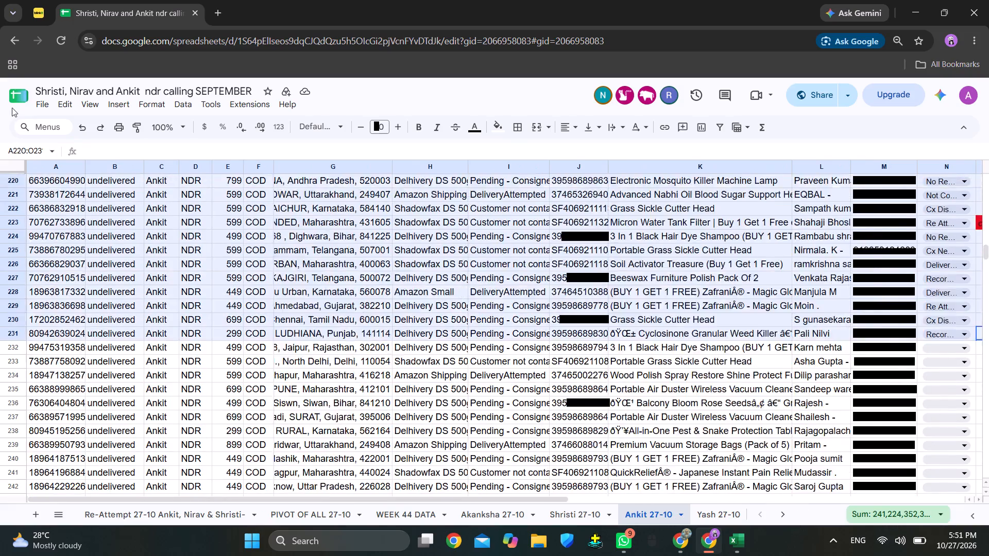
pyautogui.moveTo(12, 108); pyautogui.dragTo(22, 19)
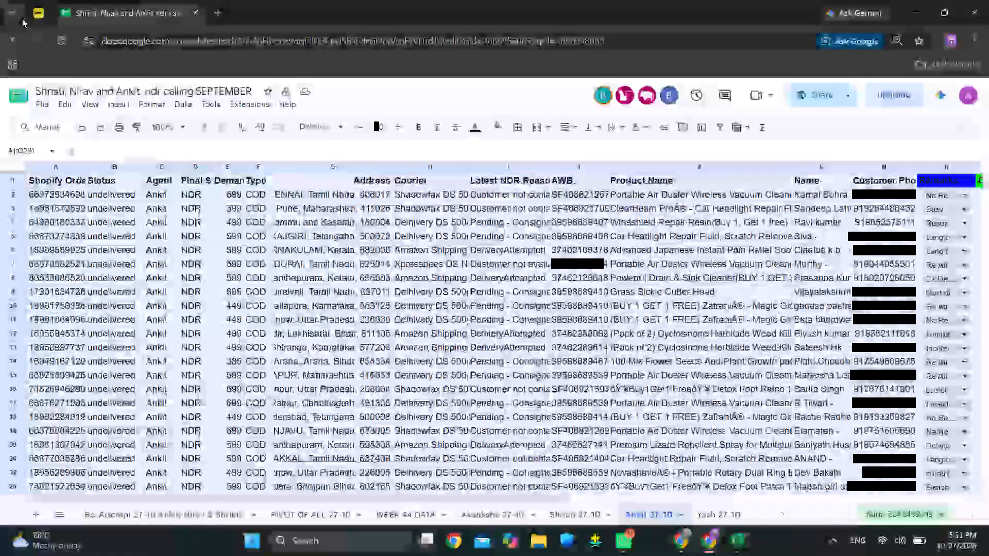
pyautogui.moveTo(22, 19); pyautogui.dragTo(48, 197)
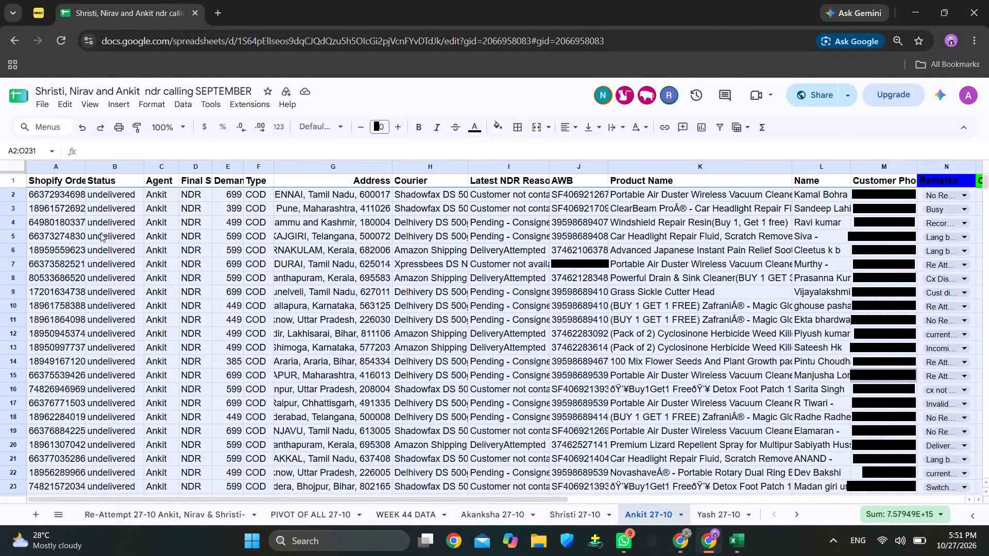
pyautogui.hotkey('ctrl', 'c')
pyautogui.click(322, 517)
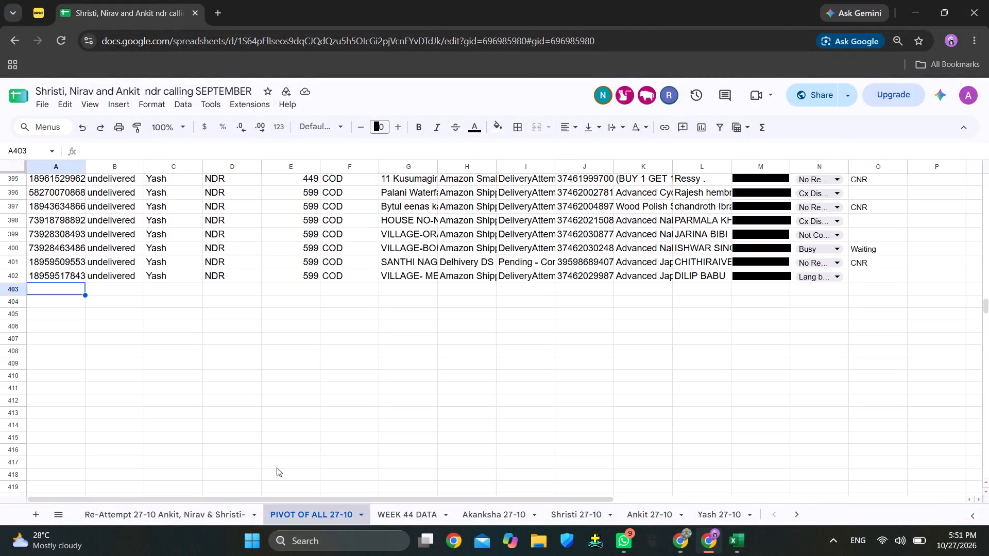
pyautogui.hotkey('ctrl', 'v')
# Copy Shristi's orders that have remarks, A2:O201 of the Shristi 27-10 sheet, into PIVOT OF ALL 27-10 at A633 below Ankit's orders.
pyautogui.scroll(-6, 202, 340)
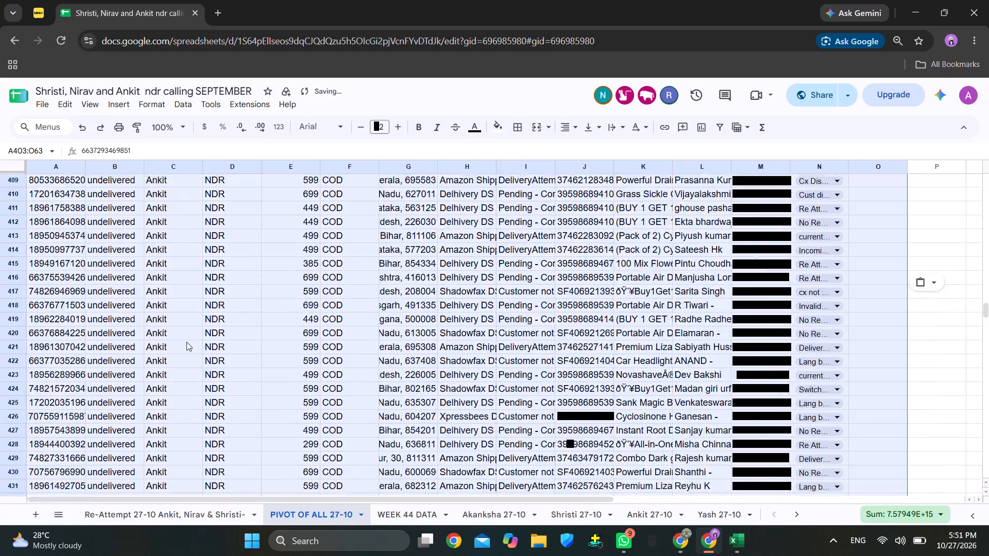
pyautogui.scroll(-7, 186, 342)
pyautogui.scroll(1, 134, 364)
pyautogui.scroll(-20, 134, 362)
pyautogui.scroll(-3, 134, 362)
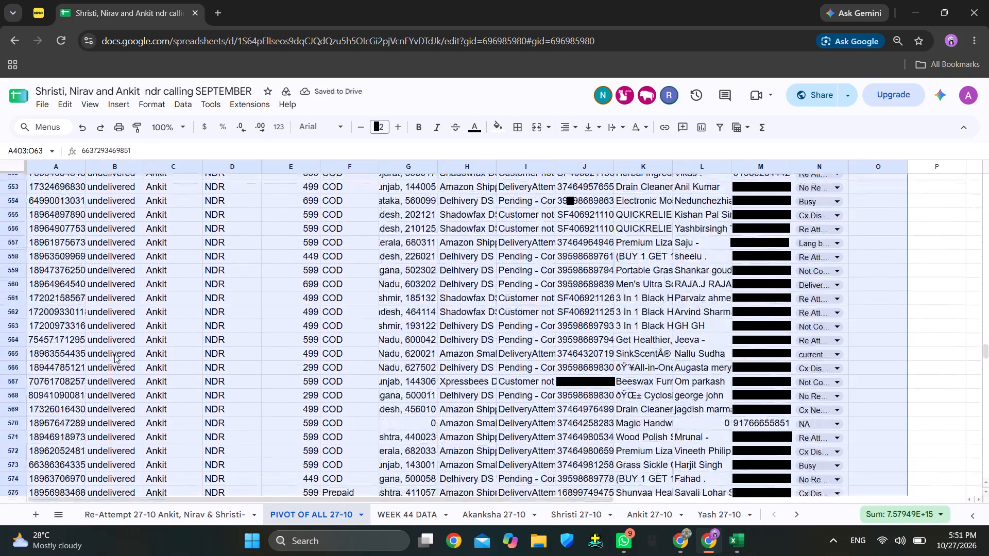
pyautogui.scroll(-16, 114, 354)
pyautogui.click(62, 205)
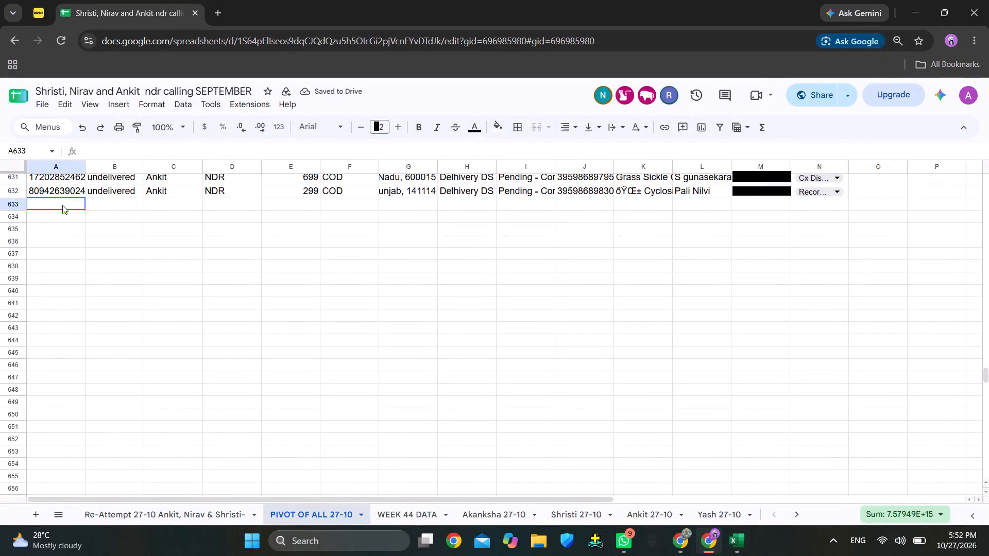
pyautogui.click(571, 511)
pyautogui.scroll(6, 0, 236)
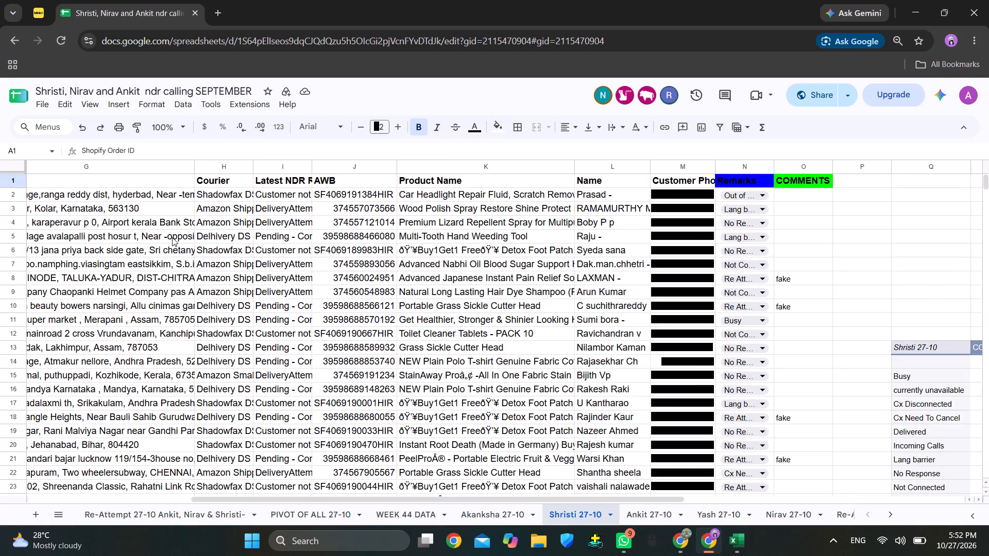
pyautogui.hscroll(8, 172, 237)
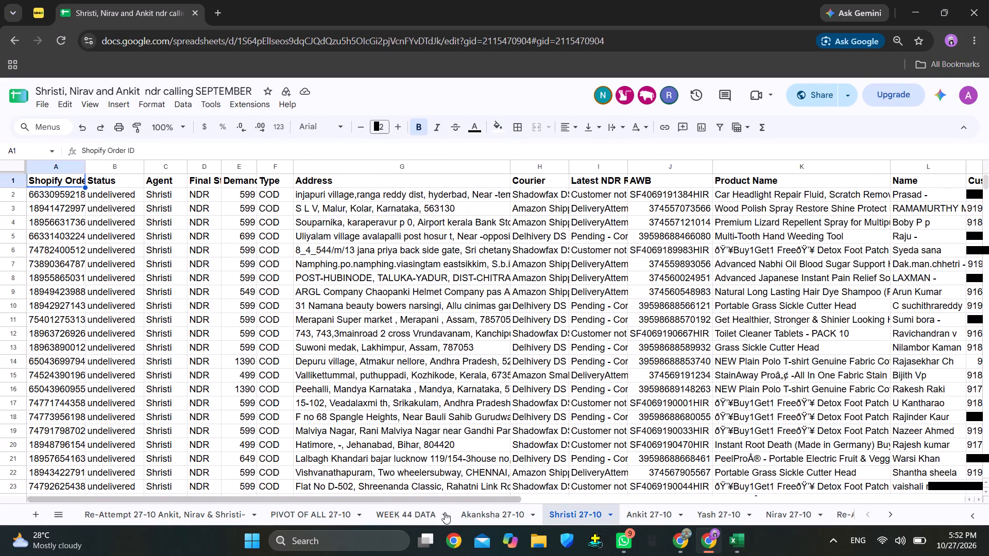
pyautogui.moveTo(63, 192); pyautogui.dragTo(697, 383)
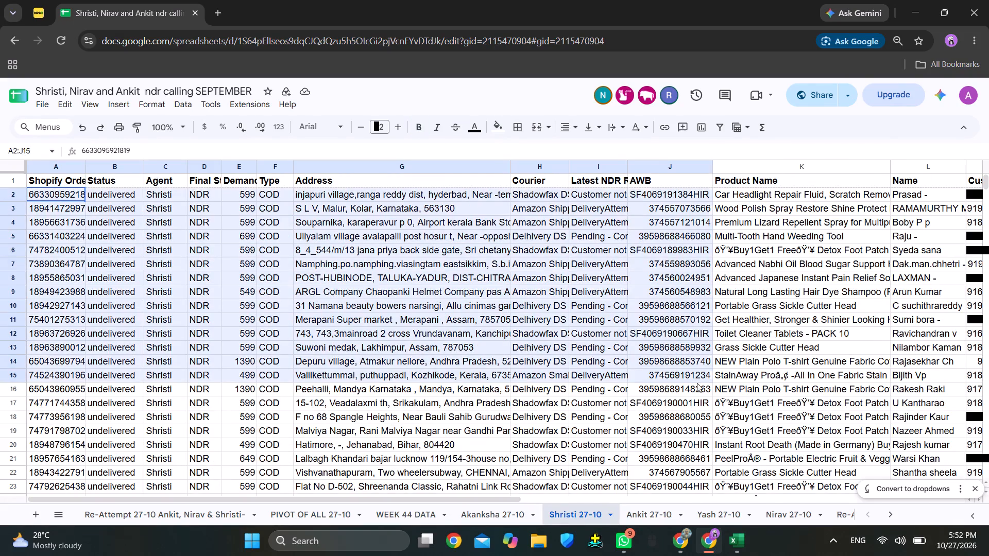
pyautogui.moveTo(697, 383); pyautogui.dragTo(843, 396)
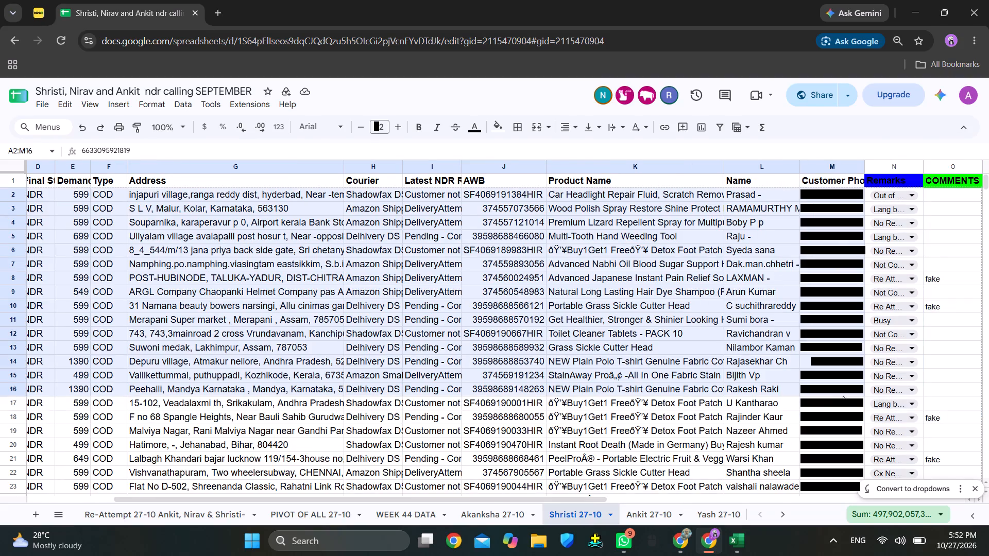
pyautogui.moveTo(843, 396); pyautogui.dragTo(949, 555)
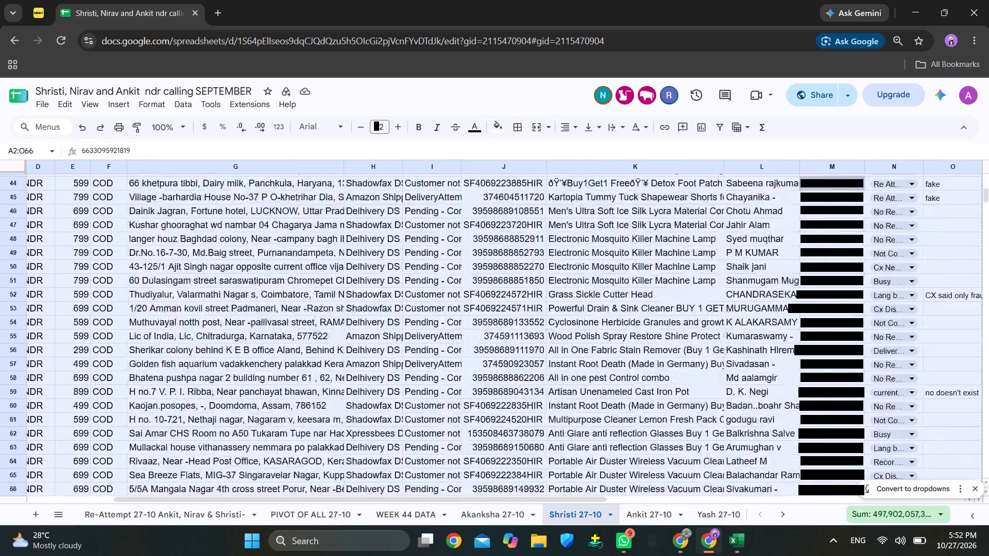
pyautogui.moveTo(949, 555); pyautogui.dragTo(950, 555)
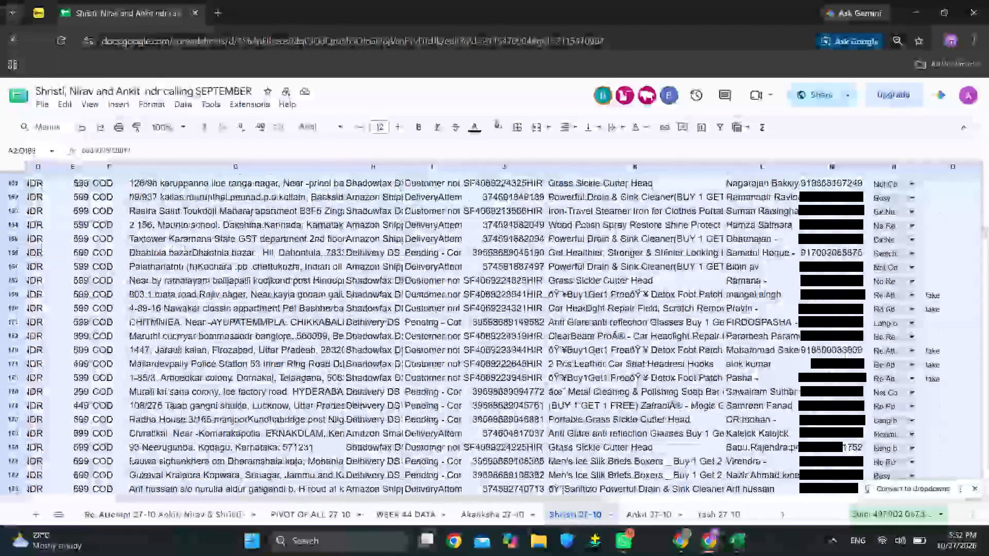
pyautogui.moveTo(950, 555); pyautogui.dragTo(940, 181)
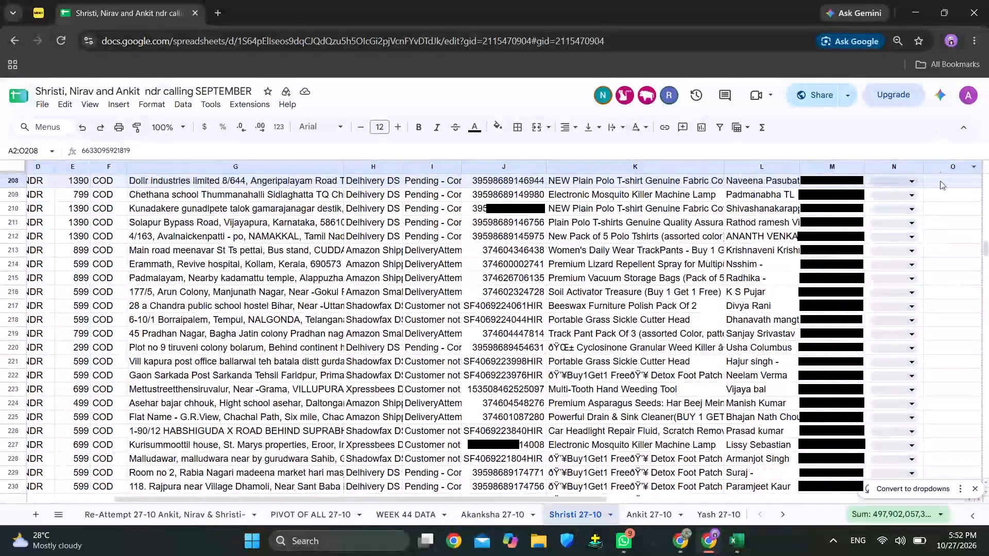
pyautogui.moveTo(940, 181); pyautogui.dragTo(949, 275)
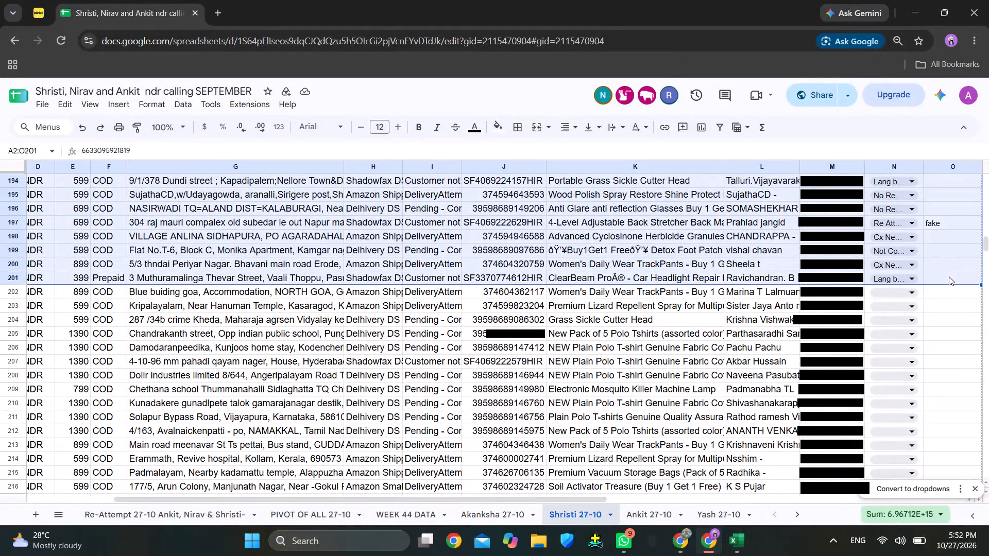
pyautogui.hotkey('ctrl', 'c')
pyautogui.click(311, 514)
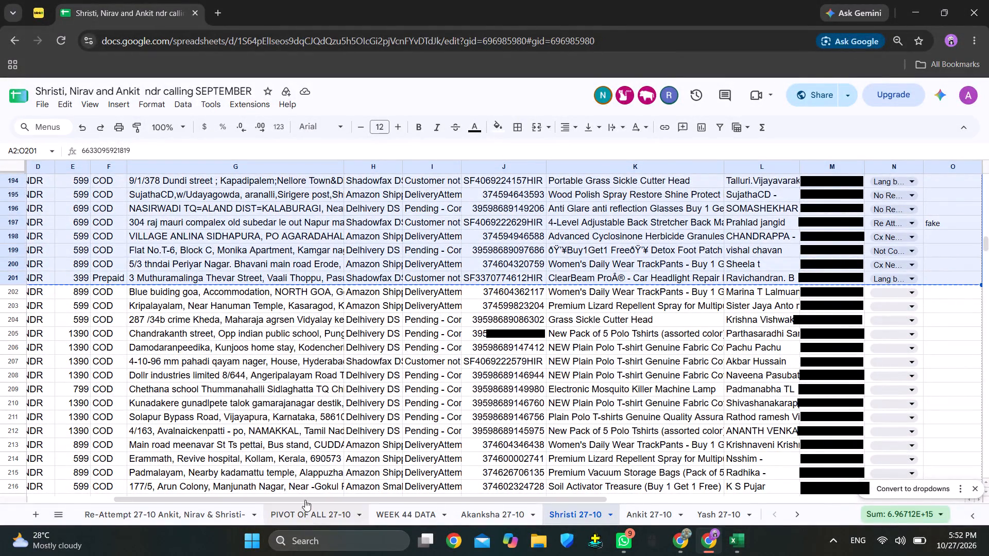
pyautogui.hotkey('ctrl', 'v')
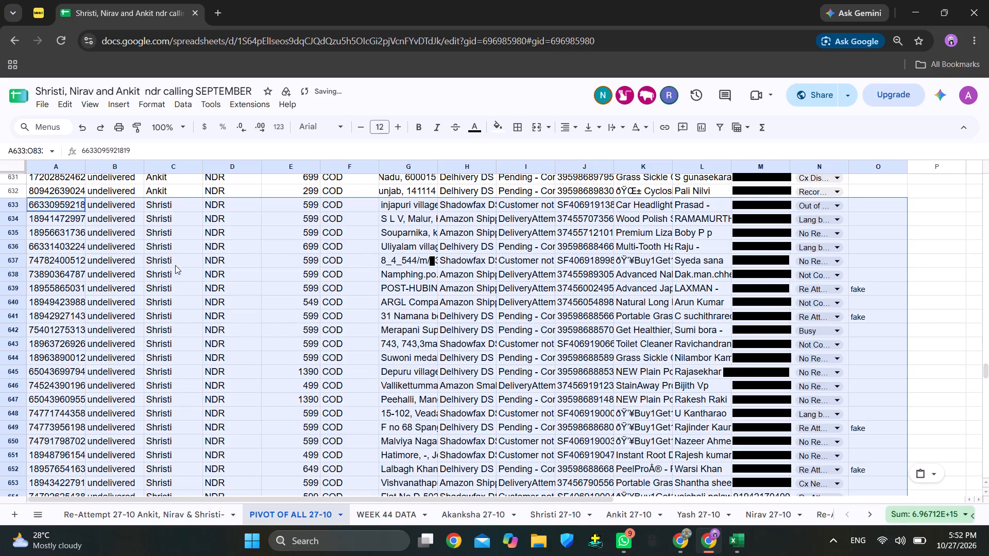
# Copy the whole data table from the Akanksha 27-10 sheet into PIVOT OF ALL 27-10, starting at A833 below Shristi's orders.
pyautogui.scroll(2, 420, 248)
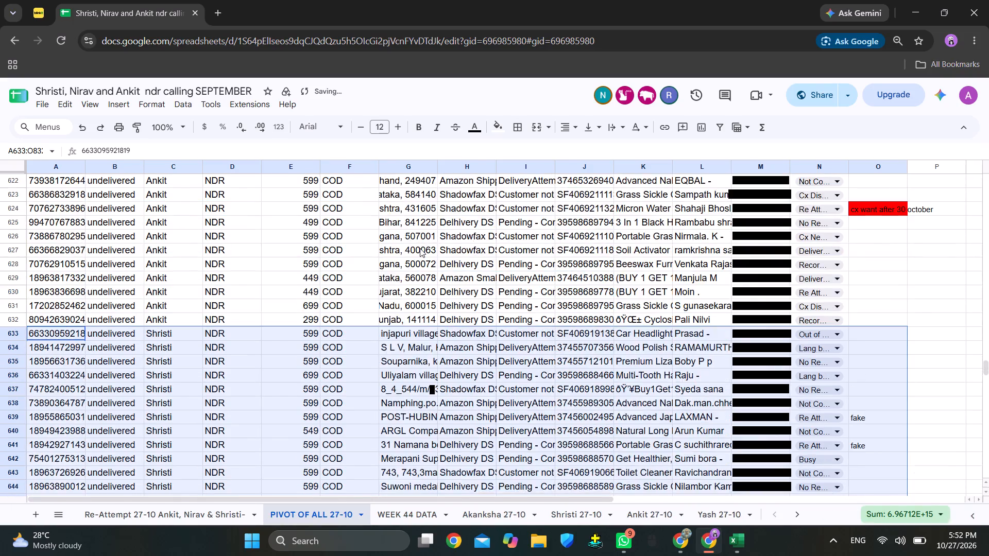
pyautogui.scroll(-8, 420, 249)
pyautogui.scroll(-6, 375, 292)
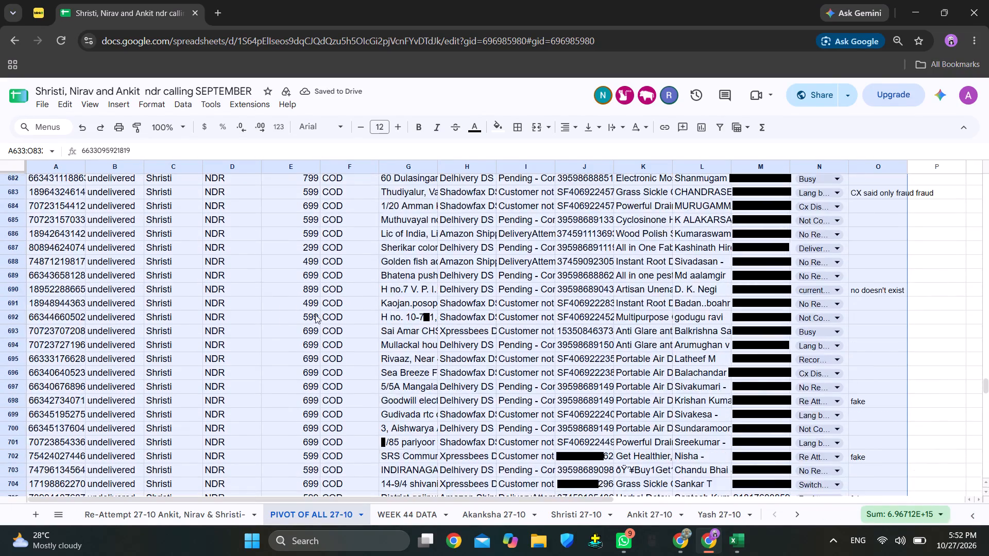
pyautogui.scroll(-20, 315, 315)
pyautogui.scroll(-11, 315, 315)
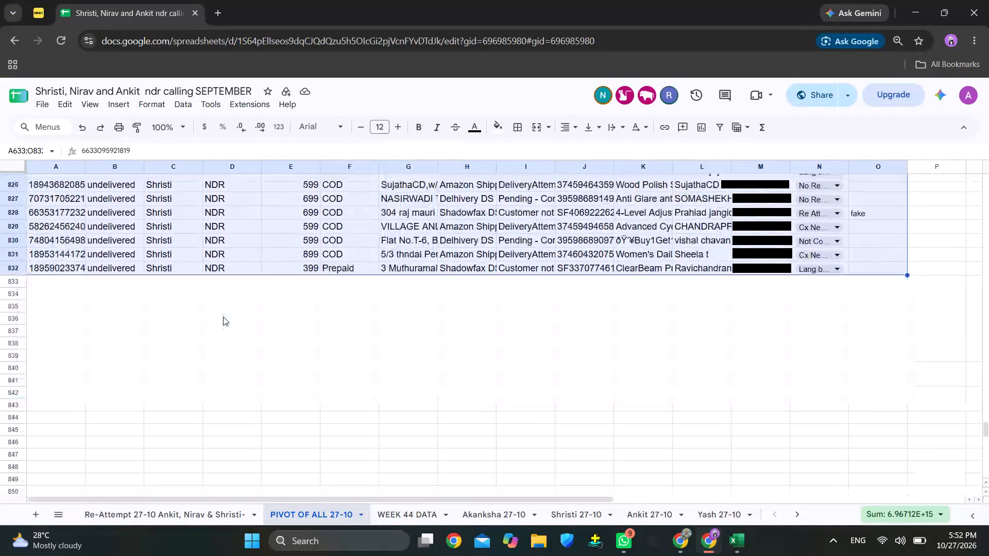
pyautogui.click(60, 219)
pyautogui.click(494, 514)
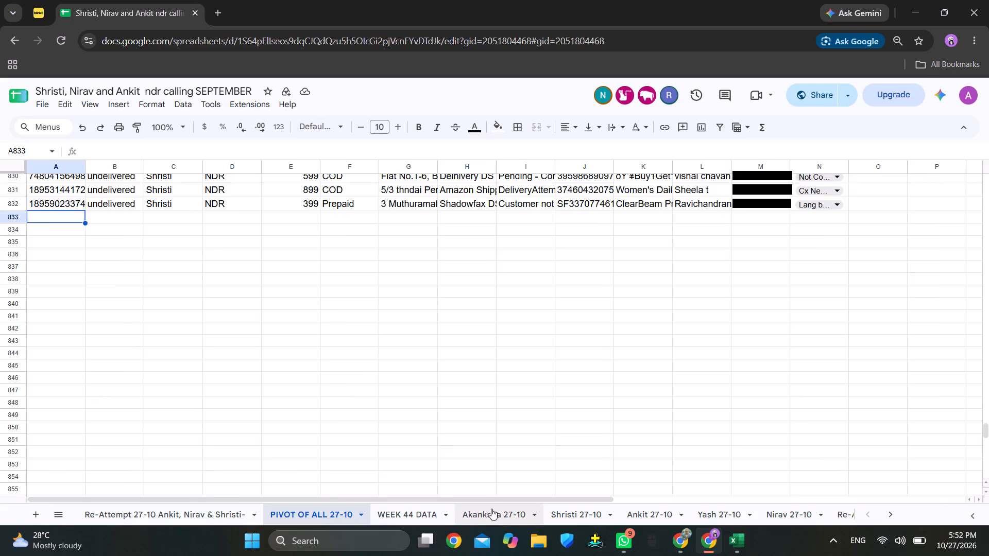
pyautogui.click(331, 296)
pyautogui.hotkey('ctrl', 'a')
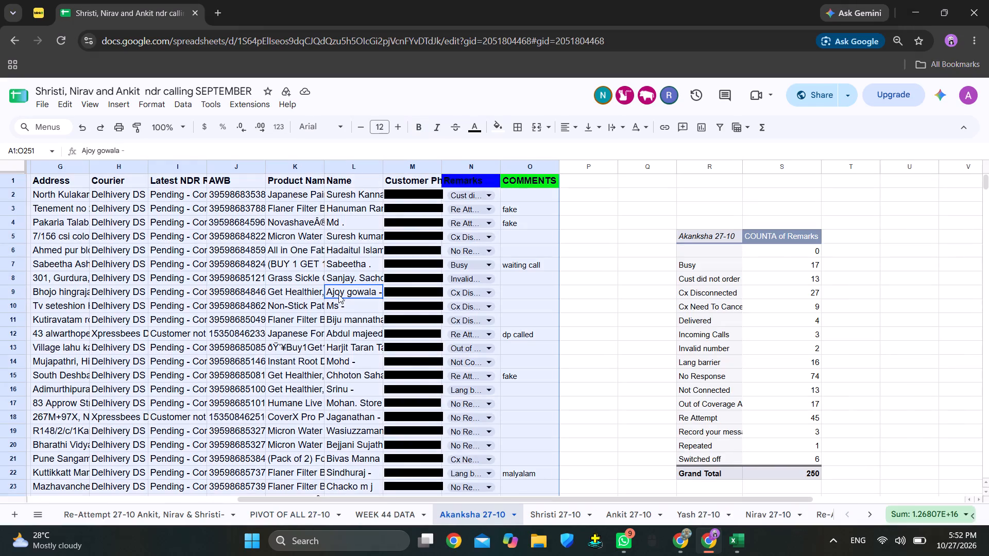
pyautogui.hotkey('ctrl', 'c')
pyautogui.click(322, 515)
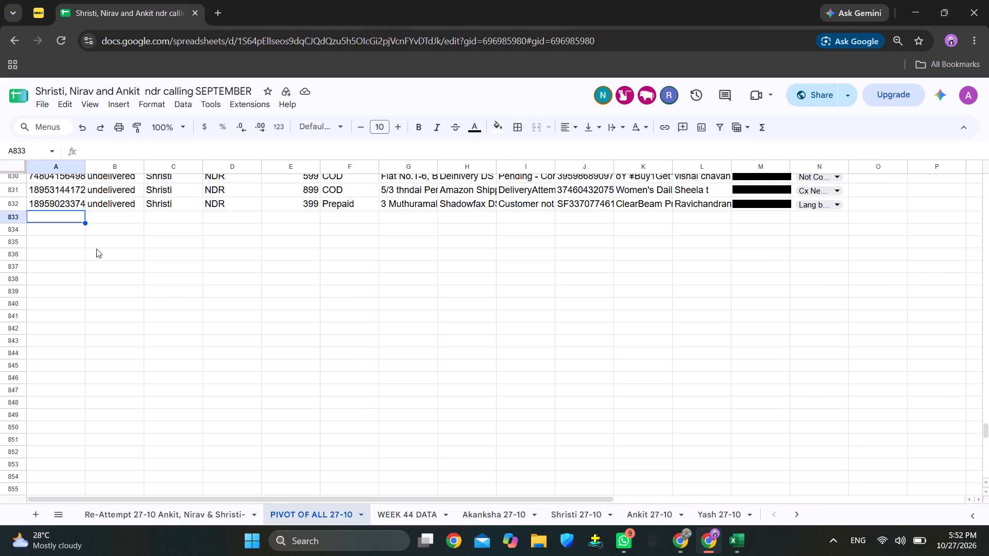
pyautogui.hotkey('ctrl', 'v')
# Delete the repeated header row 833 above Akanksha's orders in PIVOT OF ALL 27-10.
pyautogui.rightClick(14, 216)
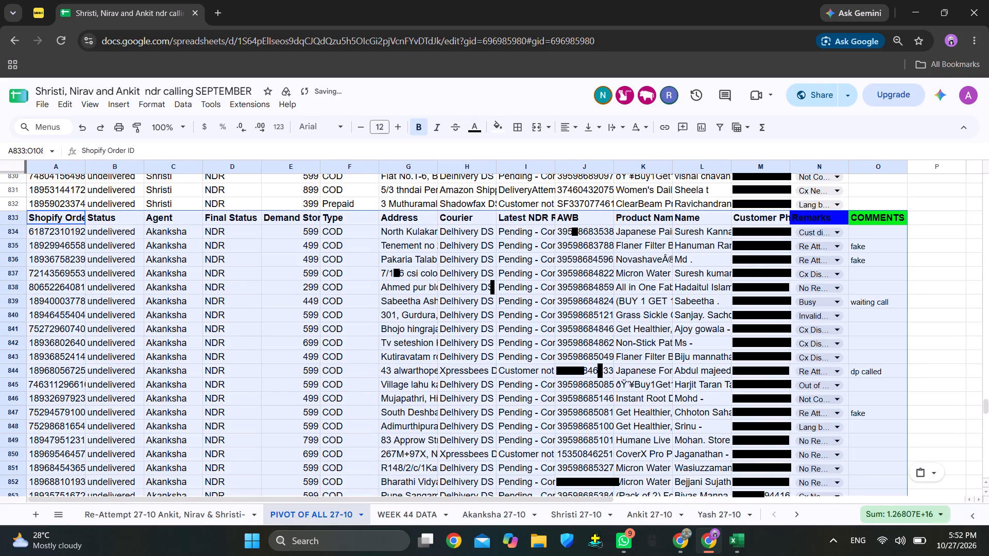
pyautogui.click(87, 350)
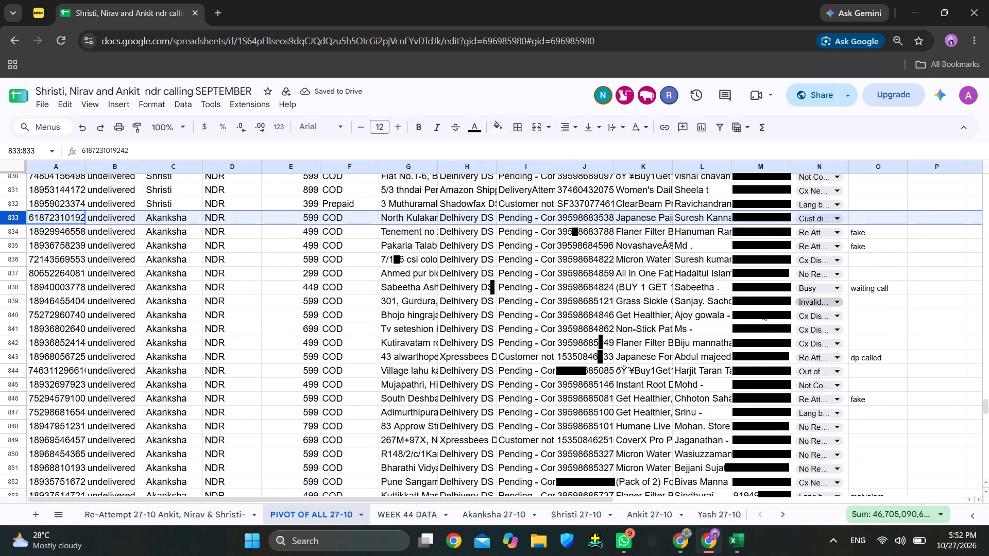
# Create a pivot table from Remarks column N:N at Q5 of the existing PIVOT OF ALL 27-10 sheet, copying the sheet name from the location.
pyautogui.scroll(7, 575, 296)
pyautogui.scroll(-1, 585, 289)
pyautogui.scroll(9, 585, 289)
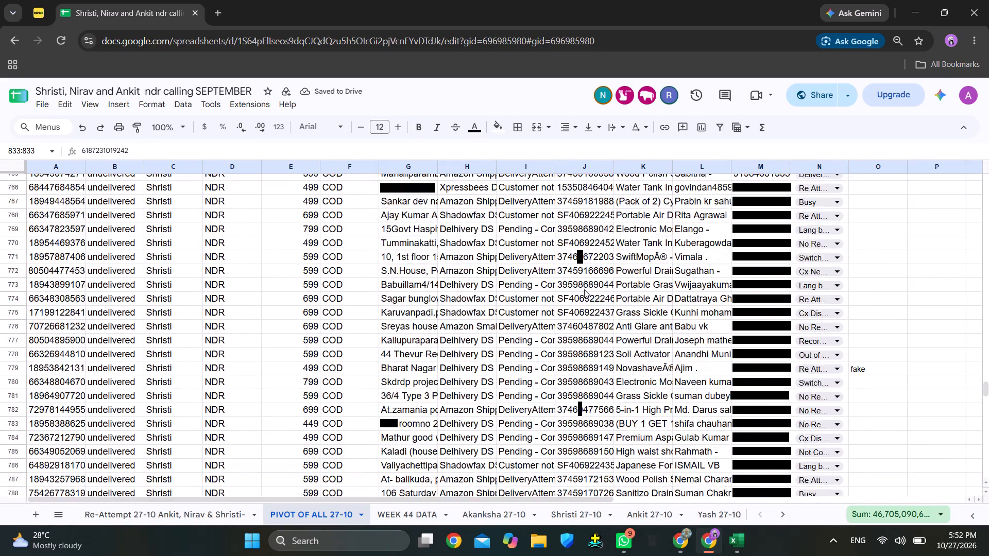
pyautogui.scroll(14, 584, 289)
pyautogui.scroll(-1, 586, 289)
pyautogui.scroll(20, 586, 289)
pyautogui.scroll(6, 586, 289)
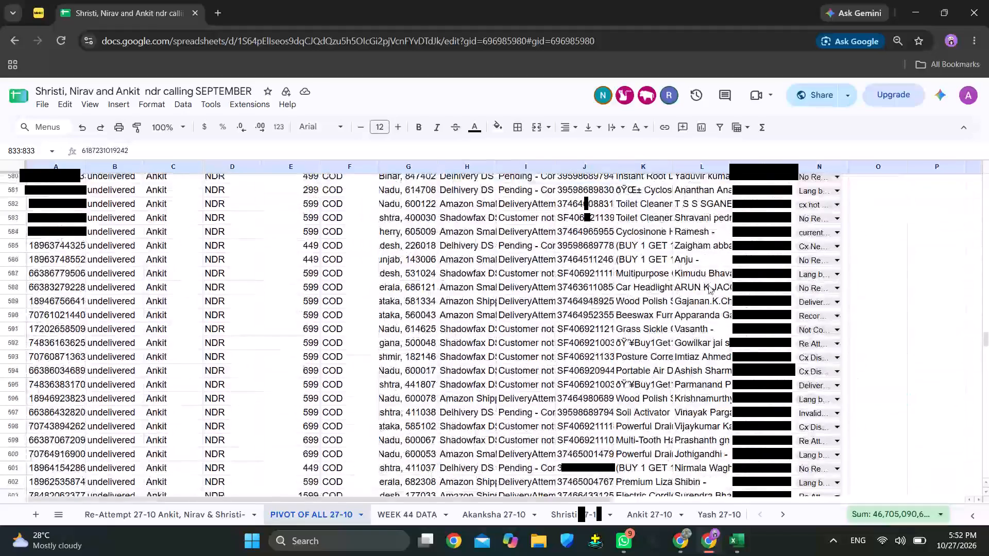
pyautogui.moveTo(987, 341); pyautogui.dragTo(987, 241)
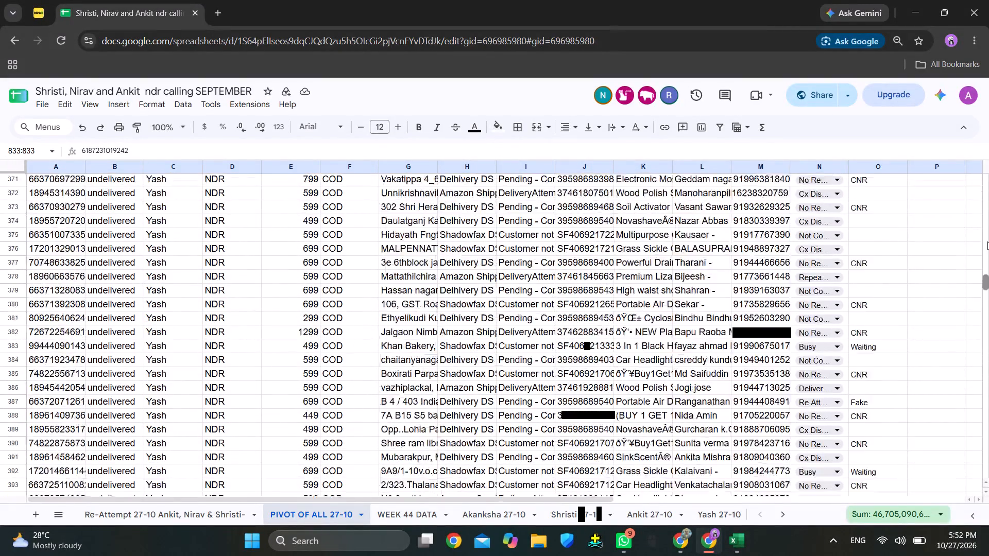
pyautogui.moveTo(987, 241); pyautogui.dragTo(988, 159)
pyautogui.hscroll(-3, 881, 222)
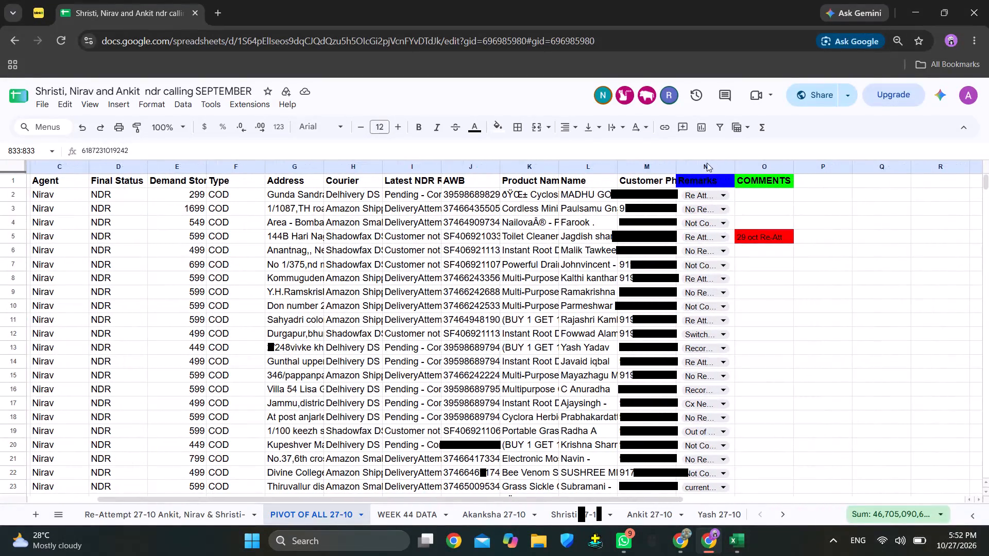
pyautogui.click(706, 163)
pyautogui.click(124, 100)
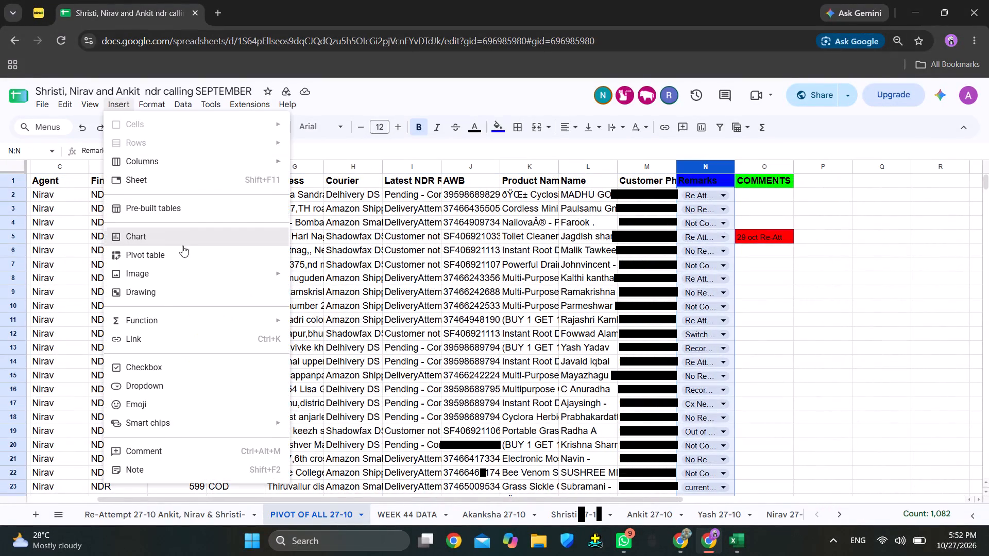
pyautogui.click(160, 254)
pyautogui.click(441, 325)
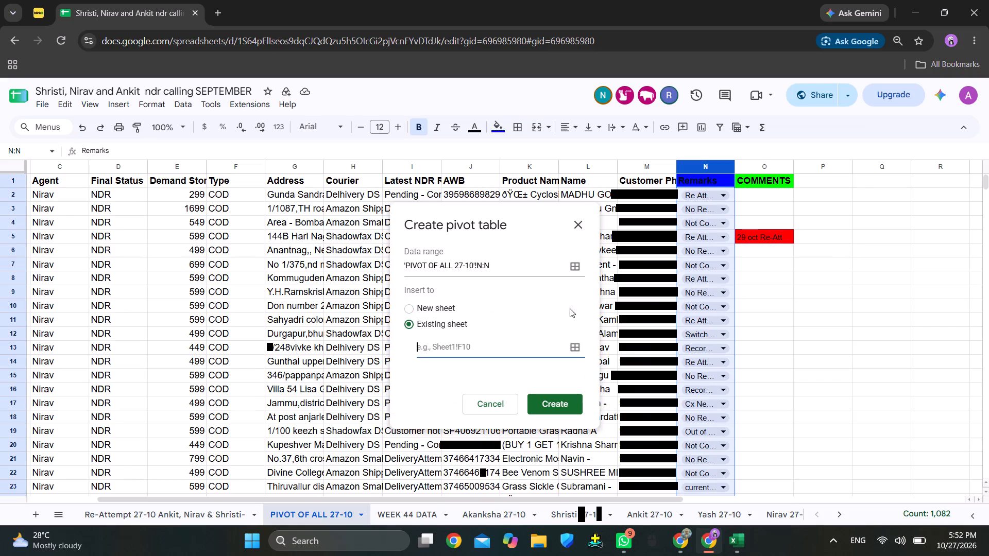
pyautogui.click(905, 236)
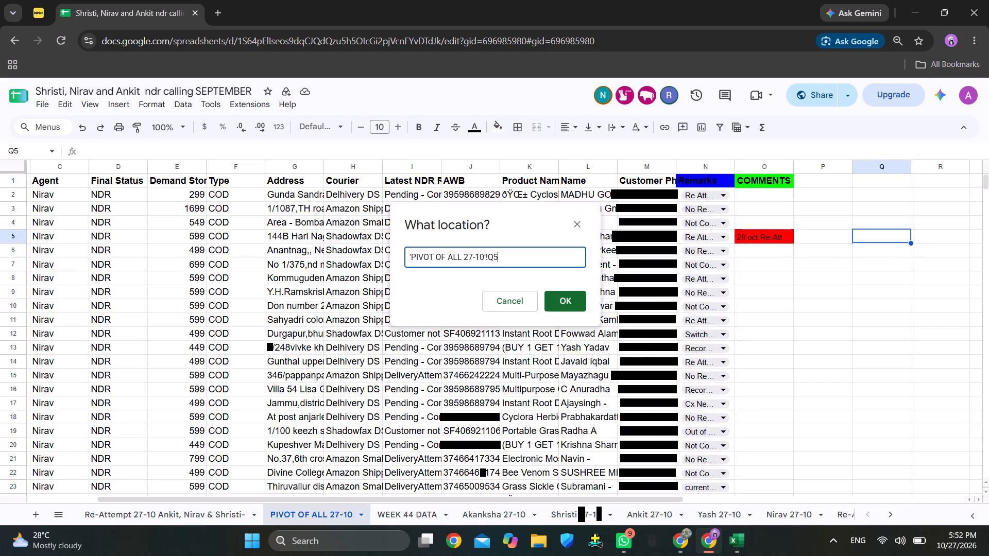
pyautogui.moveTo(483, 264); pyautogui.dragTo(430, 267)
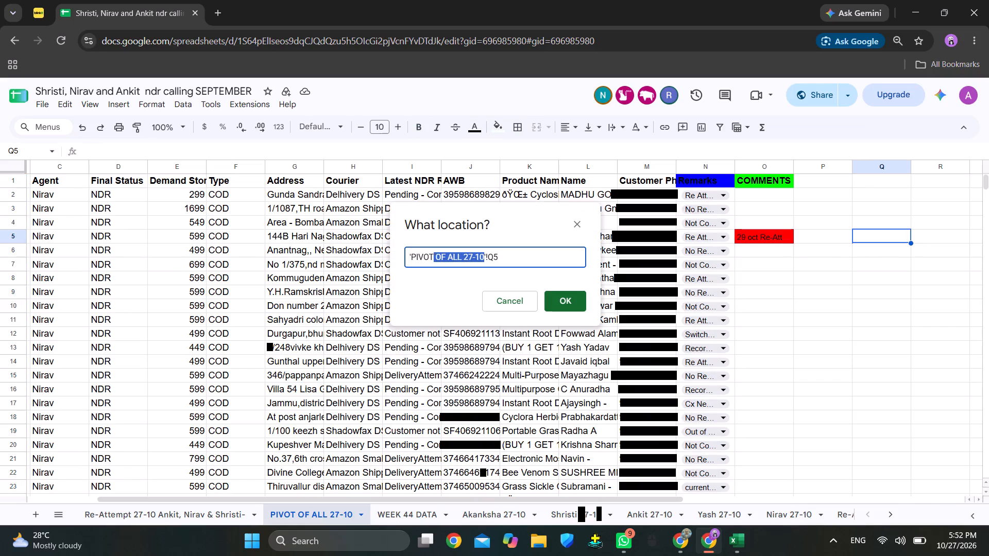
pyautogui.moveTo(430, 267); pyautogui.dragTo(411, 267)
pyautogui.hotkey('ctrl', 'c')
pyautogui.click(568, 300)
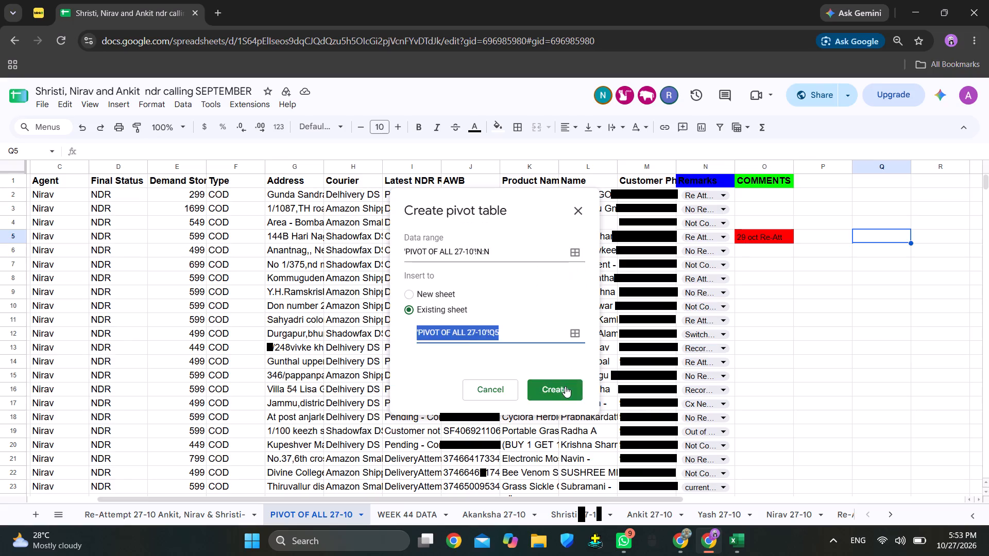
pyautogui.click(564, 386)
# Fill the new pivot table with the suggested count of Remarks for each Remarks and close its editor.
pyautogui.click(755, 250)
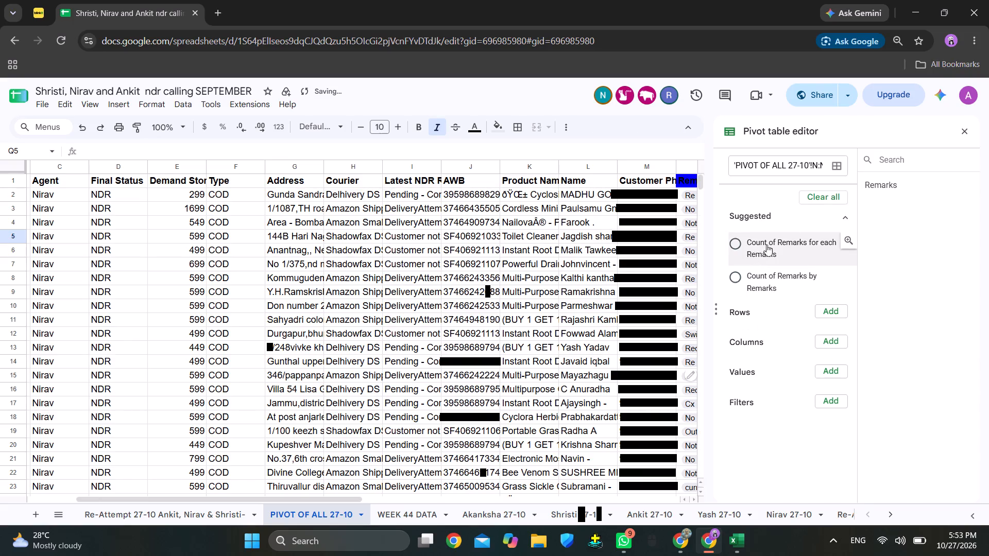
pyautogui.click(966, 134)
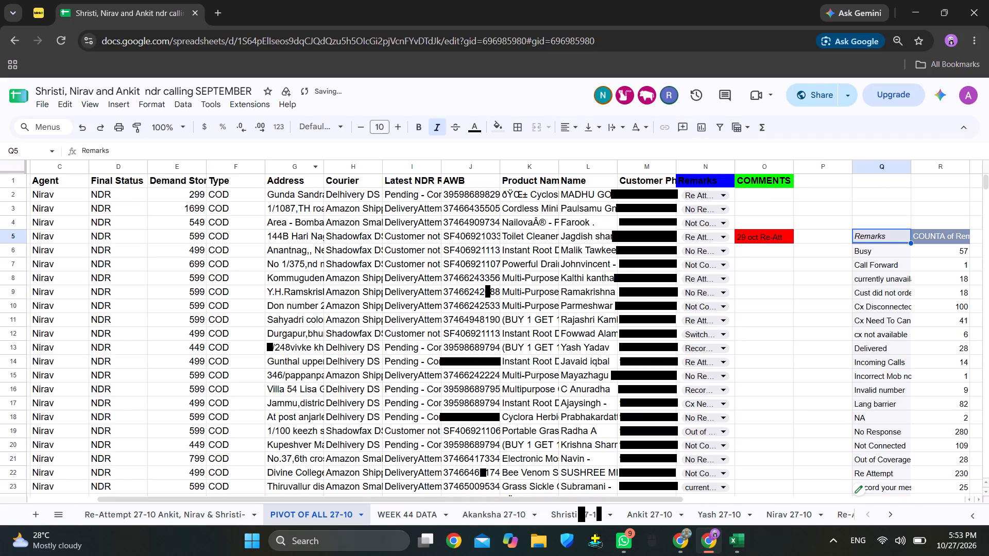
# Replace the pivot table's Remarks header in Q5 with the copied name PIVOT OF ALL 27-10.
pyautogui.doubleClick(98, 154)
pyautogui.hotkey('ctrl', 'v')
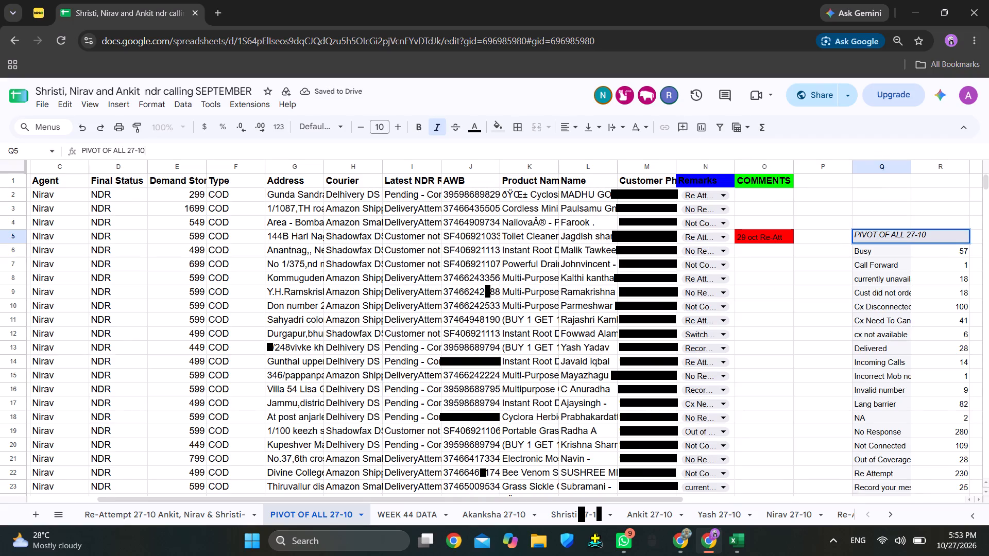
pyautogui.hscroll(-4, 314, 177)
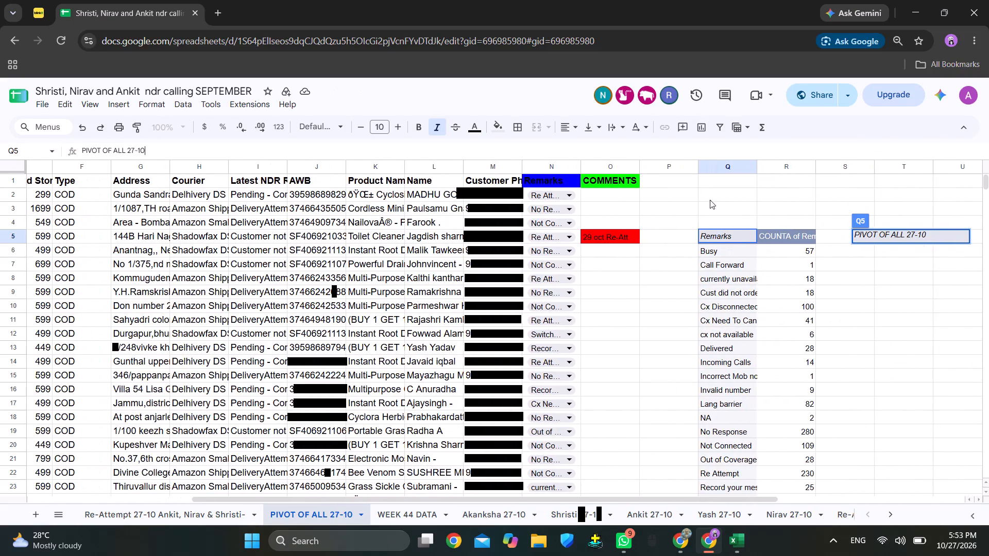
pyautogui.click(710, 200)
# Widen columns Q and R so the pivot table's remark labels and COUNTA of Remarks header fit in full.
pyautogui.moveTo(757, 165); pyautogui.dragTo(782, 168)
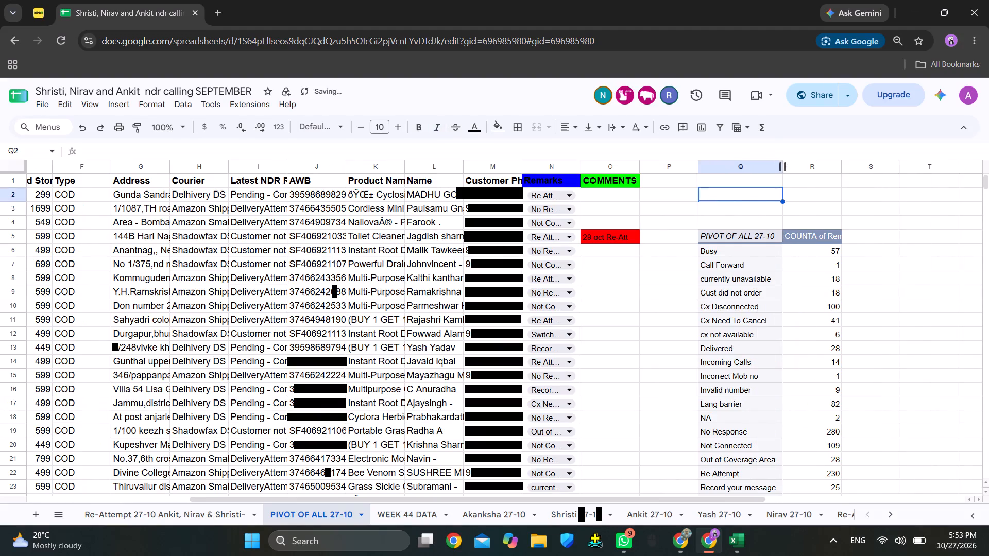
pyautogui.moveTo(840, 163); pyautogui.dragTo(861, 166)
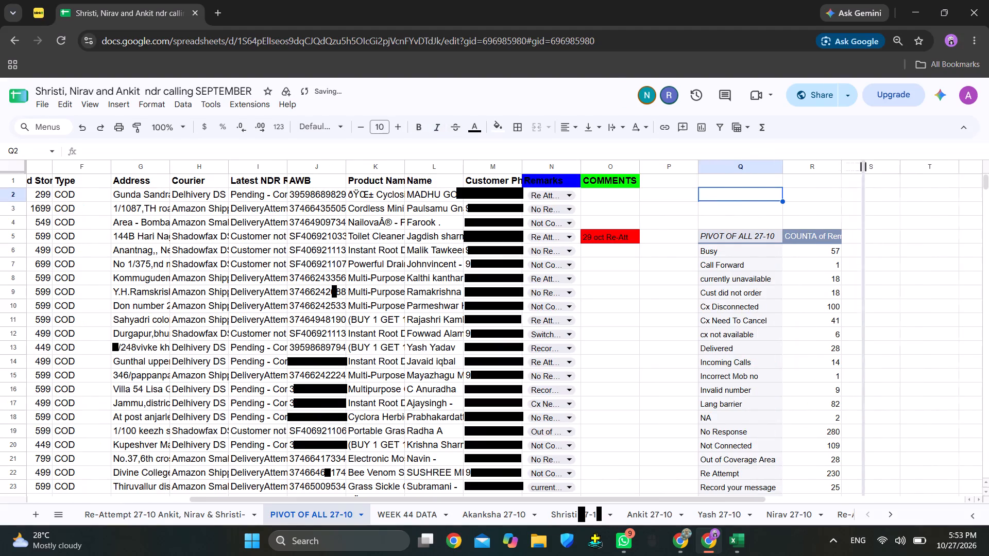
# Capture a screen snip of the whole remarks pivot table, from the PIVOT OF ALL 27-10 header down to the Grand Total row.
pyautogui.scroll(-1, 916, 277)
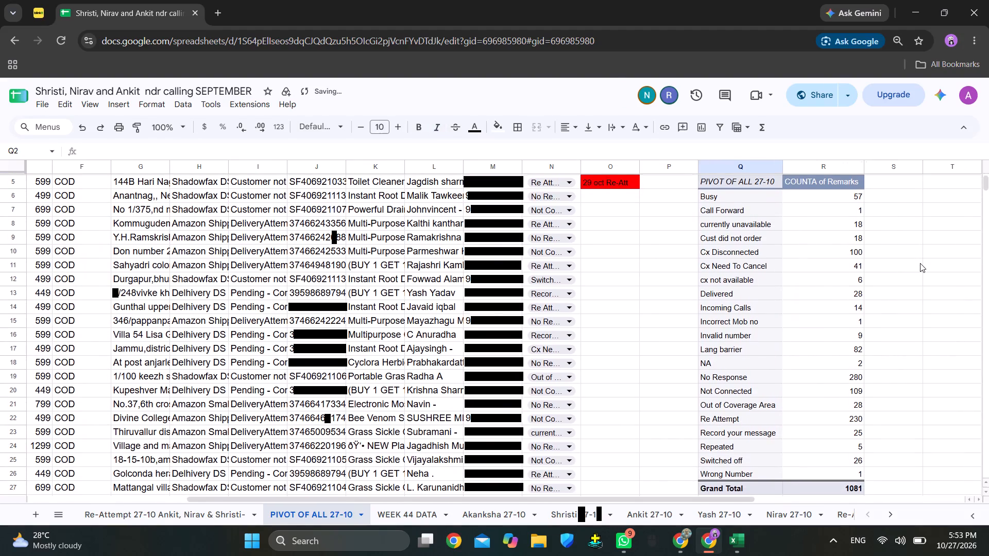
pyautogui.scroll(-3, 920, 263)
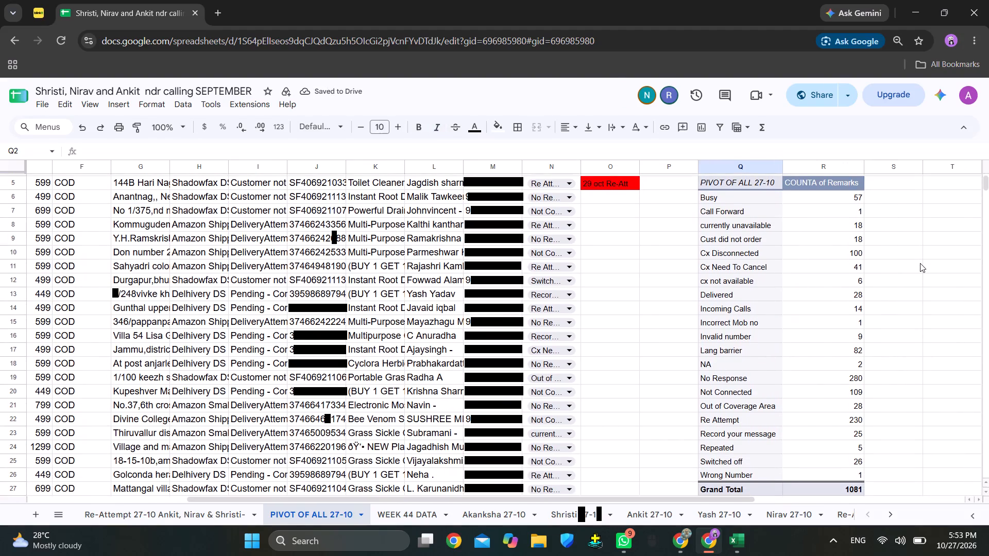
pyautogui.press('Print')
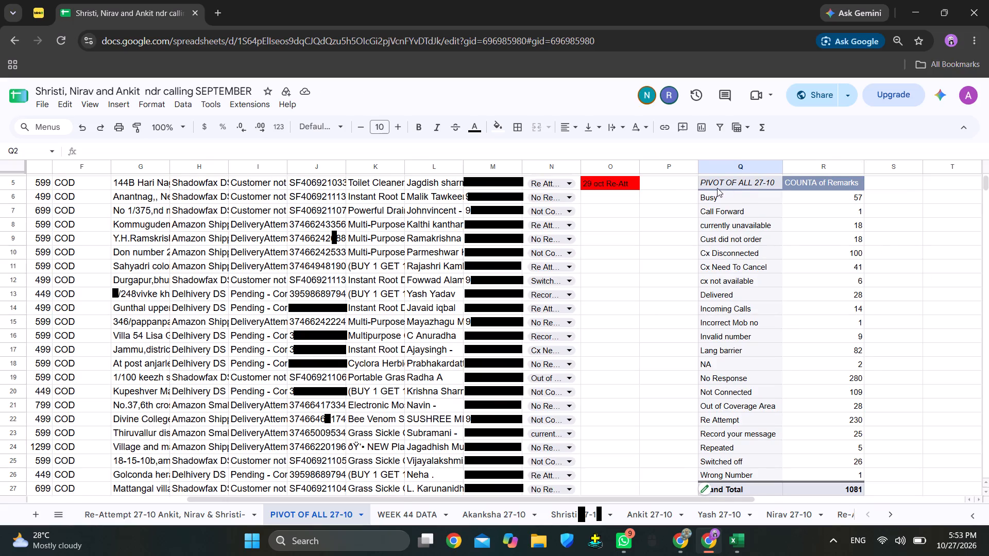
pyautogui.moveTo(690, 173); pyautogui.dragTo(873, 496)
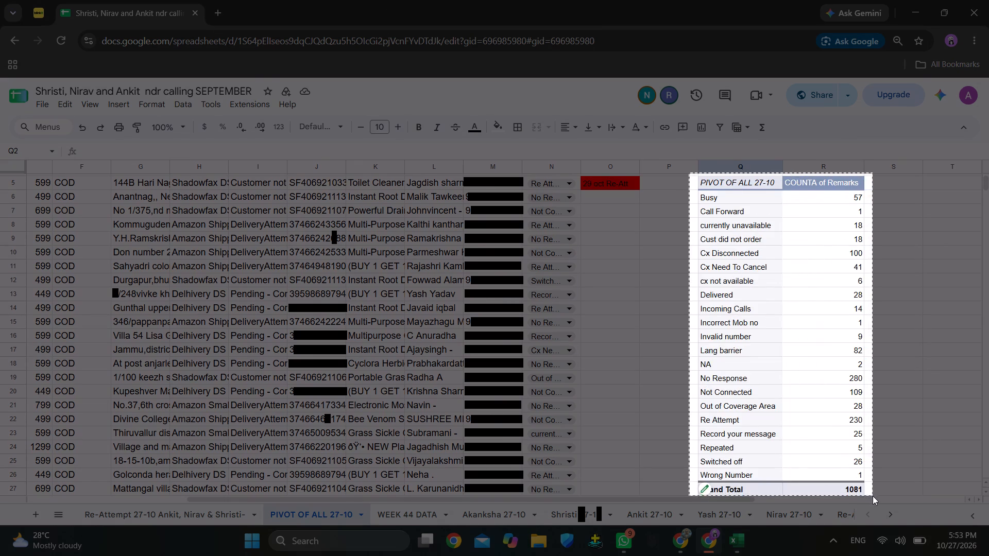
pyautogui.moveTo(873, 496); pyautogui.dragTo(873, 497)
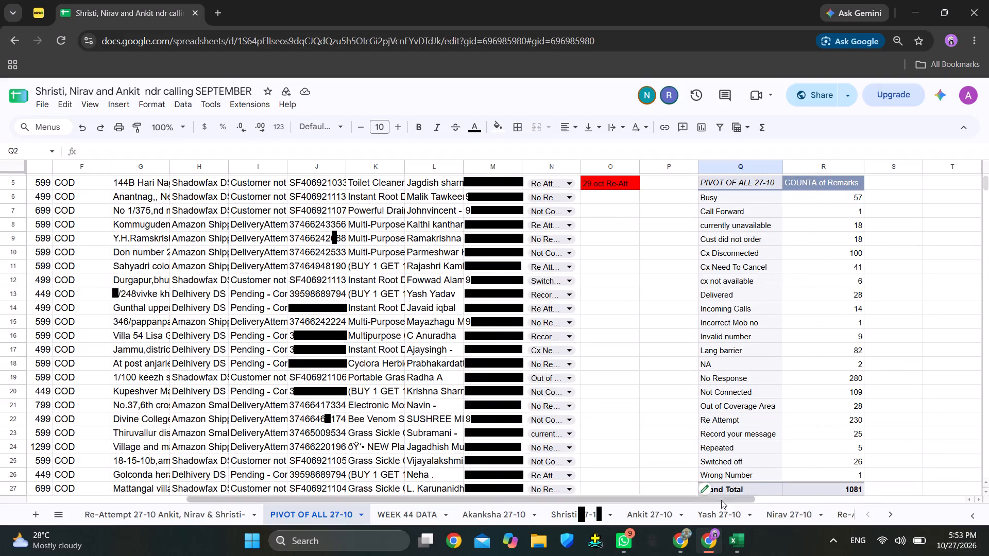
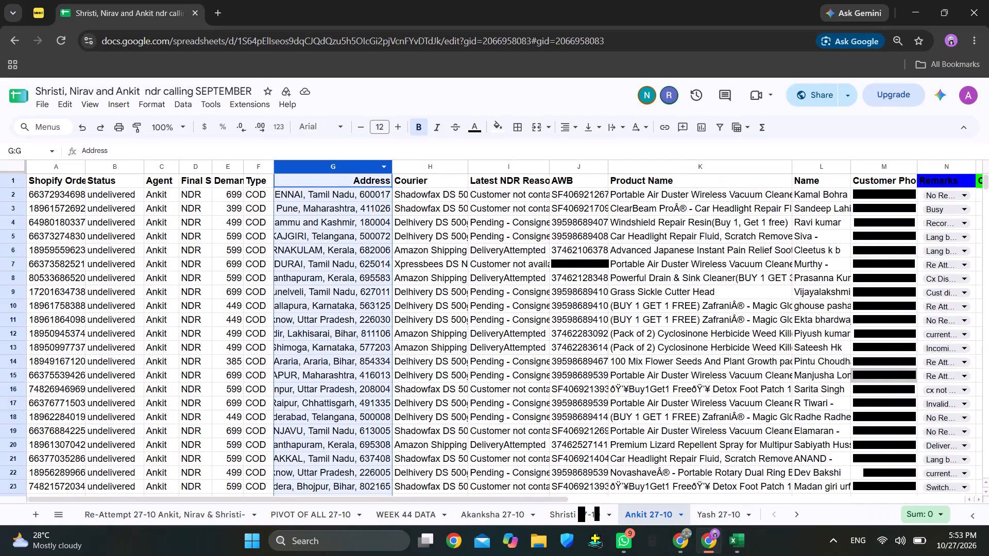
# Left-align the Address column on the Ankit 27-10 sheet.
pyautogui.click(571, 123)
pyautogui.click(567, 145)
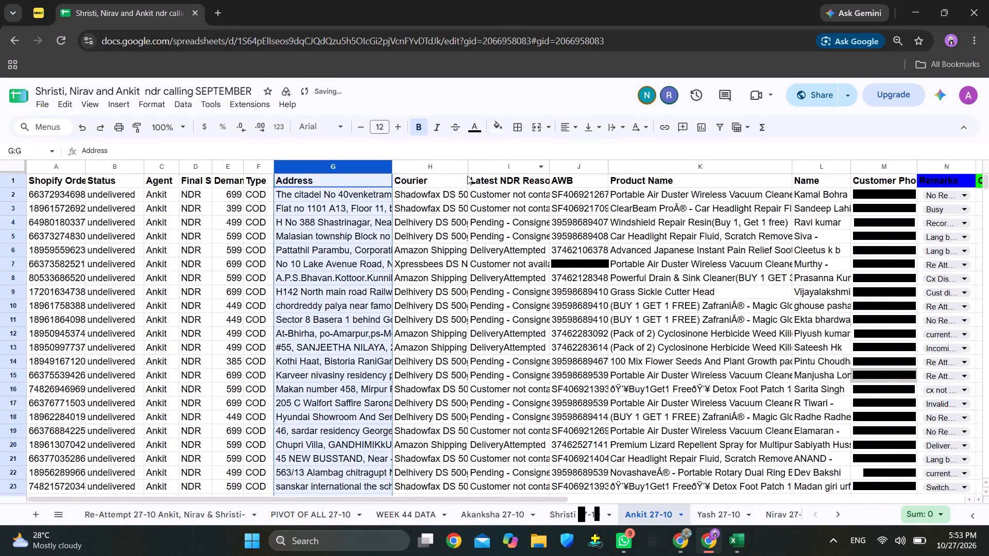
pyautogui.click(57, 181)
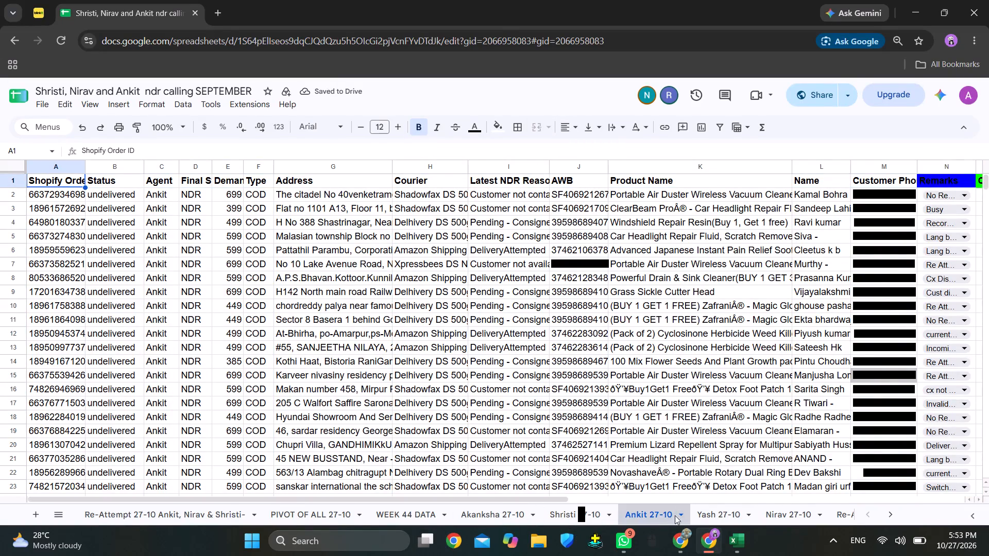
# Create a filter on the Remarks column of the Ankit 27-10 sheet that shows only Re Attempt rows.
pyautogui.click(194, 508)
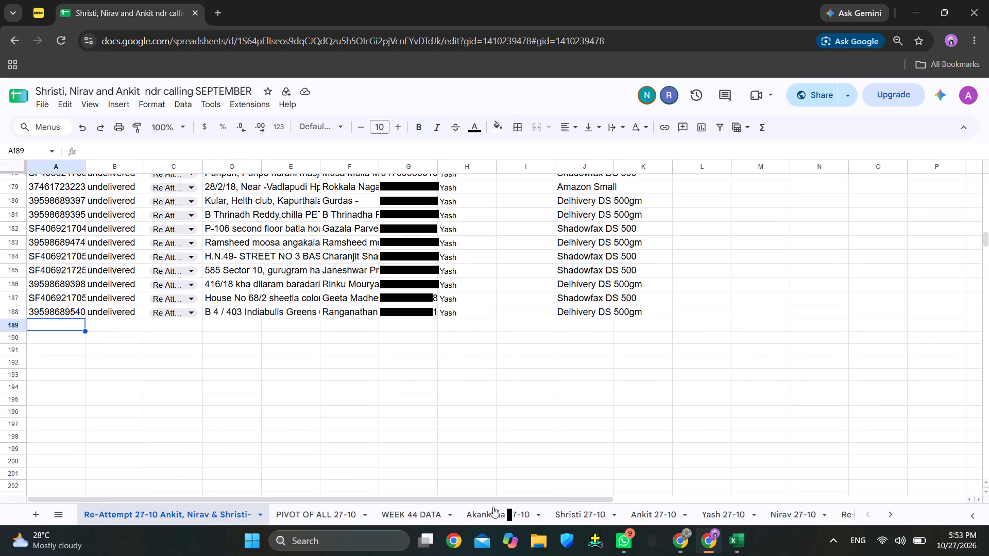
pyautogui.click(645, 512)
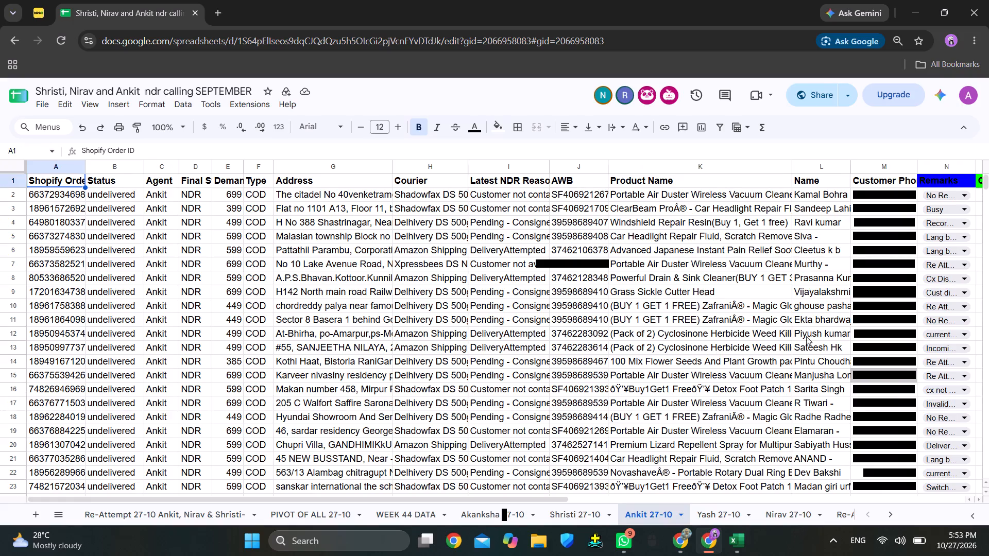
pyautogui.hscroll(-4, 808, 322)
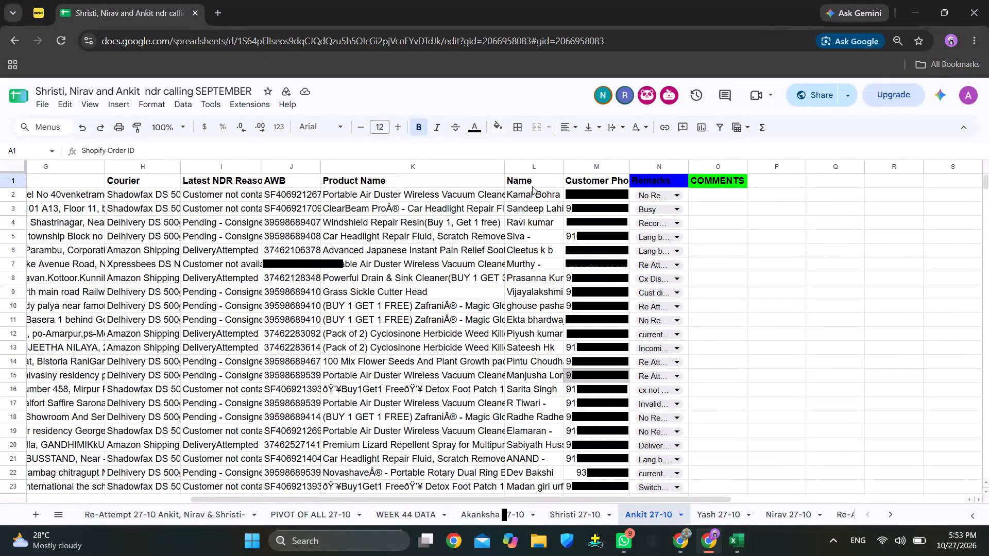
pyautogui.click(666, 161)
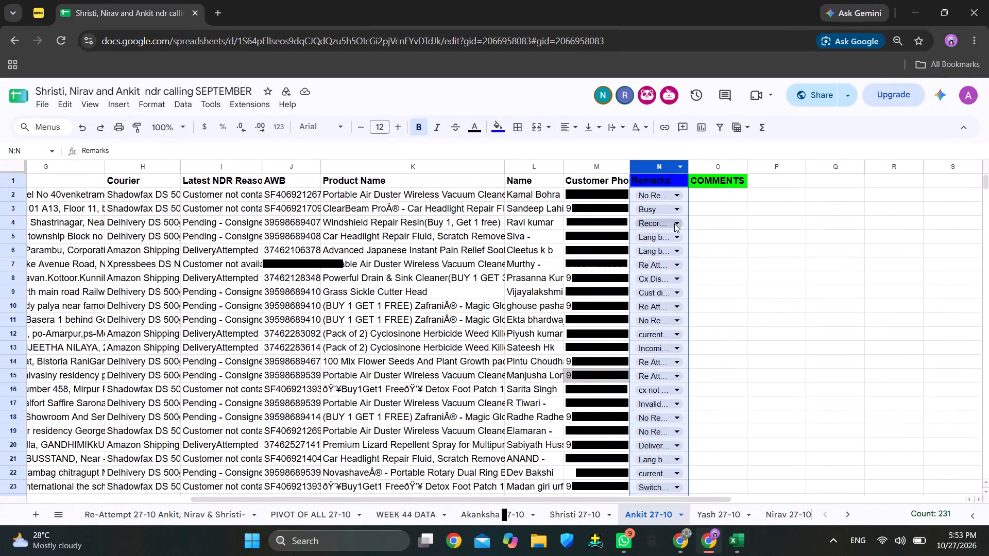
pyautogui.rightClick(666, 171)
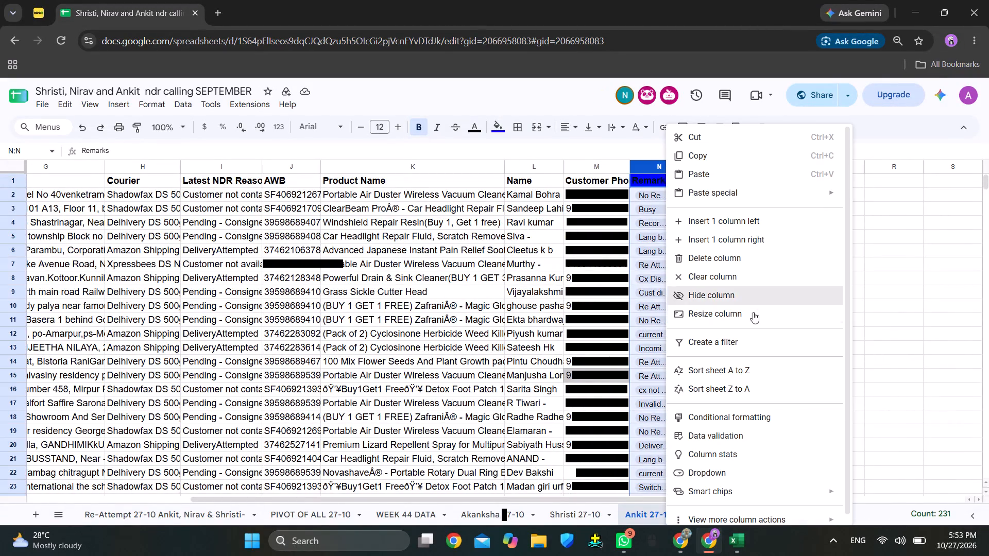
pyautogui.click(712, 342)
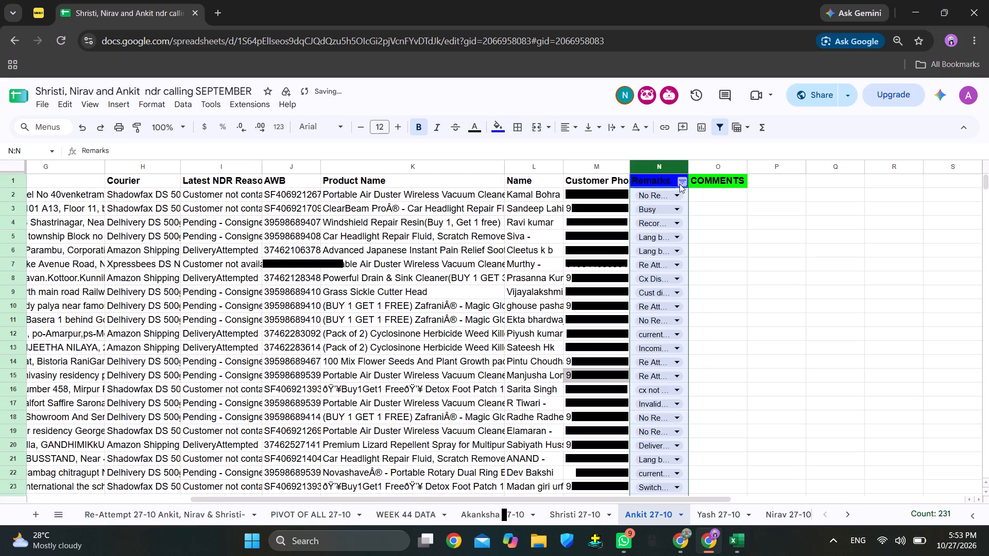
pyautogui.click(679, 184)
pyautogui.click(576, 323)
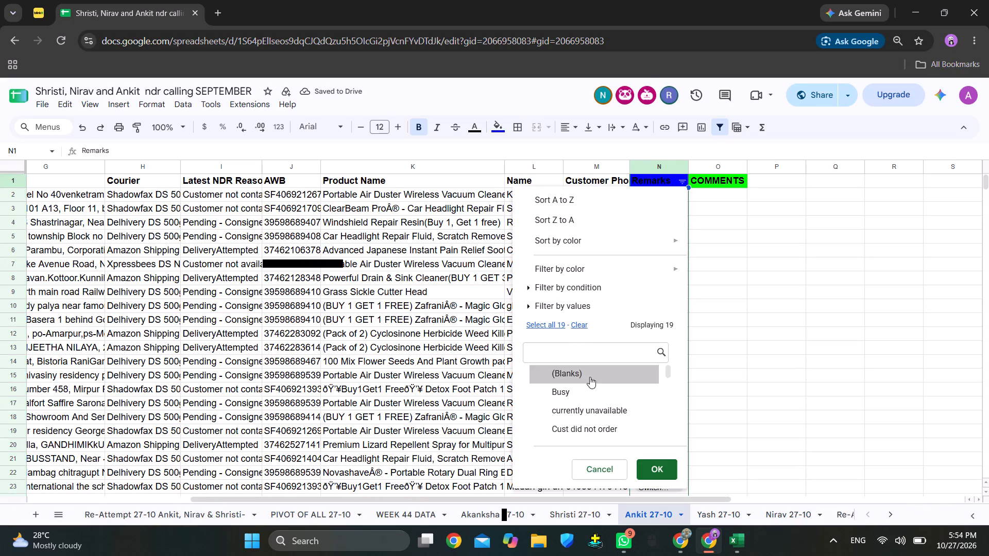
pyautogui.scroll(-3, 592, 379)
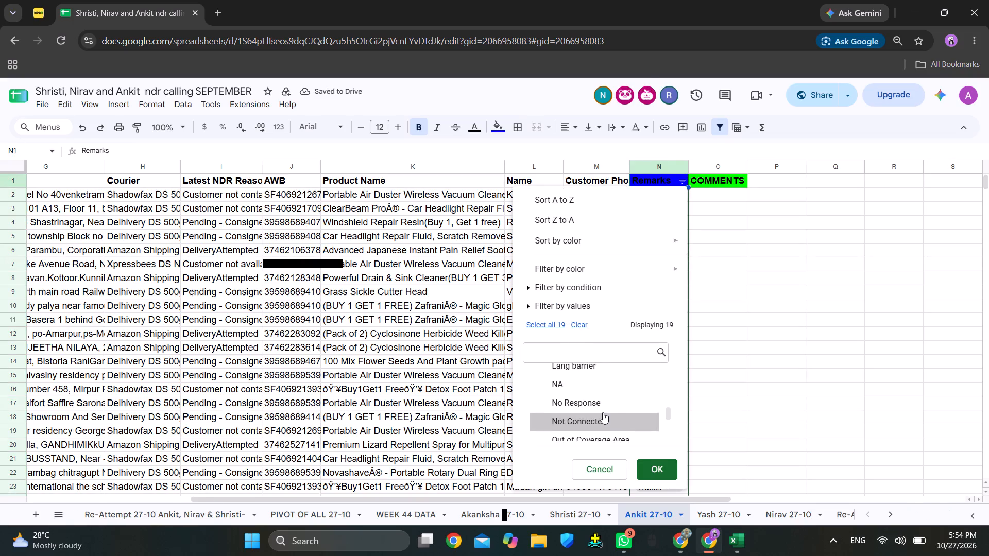
pyautogui.scroll(-1, 603, 412)
pyautogui.click(585, 392)
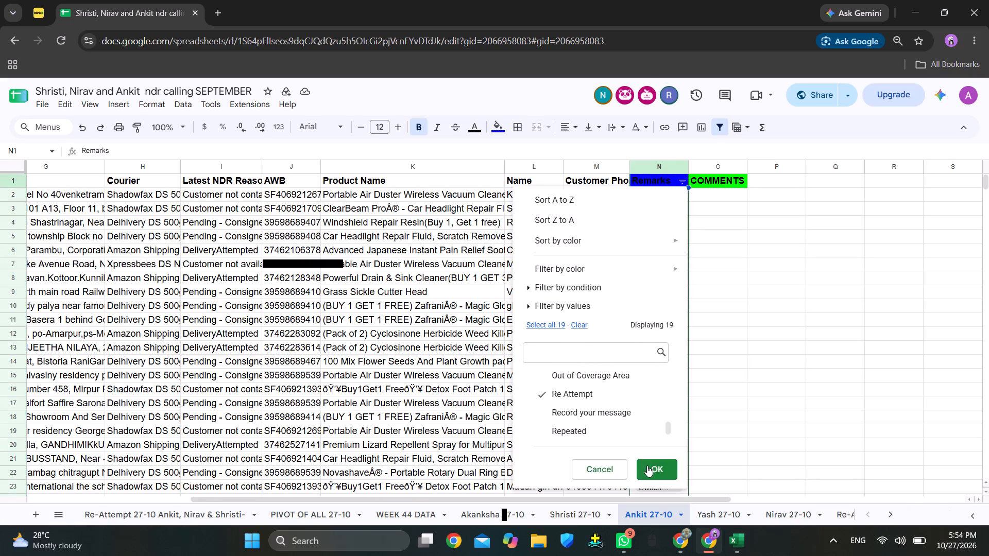
pyautogui.click(647, 465)
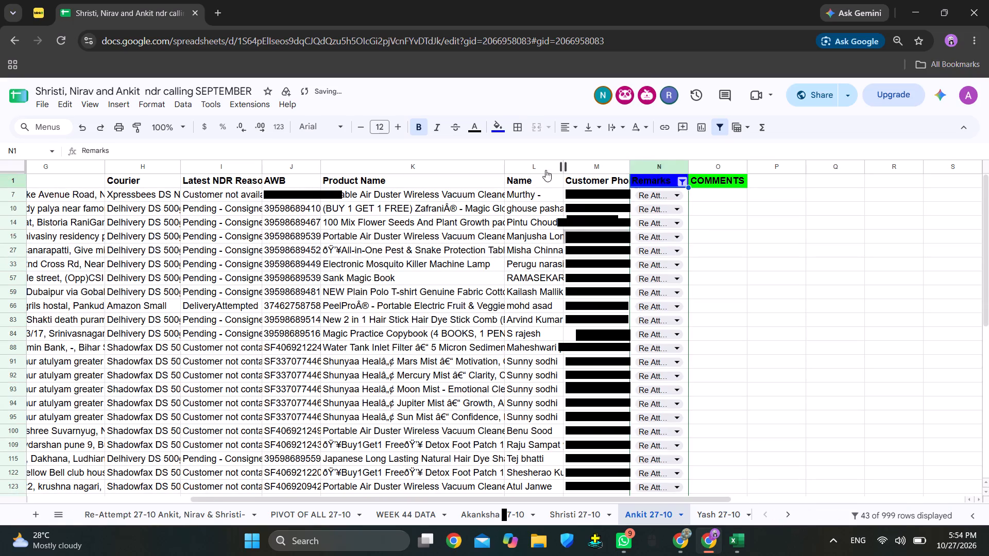
# Copy the filtered Remarks column from Ankit 27-10 into the Re-Attempt 27-10 sheet, starting at cell C189.
pyautogui.click(658, 166)
pyautogui.hotkey('ctrl', 'c')
pyautogui.keyDown('ctrl'); pyautogui.moveTo(646, 184); pyautogui.dragTo(327, 418); pyautogui.keyUp('ctrl')
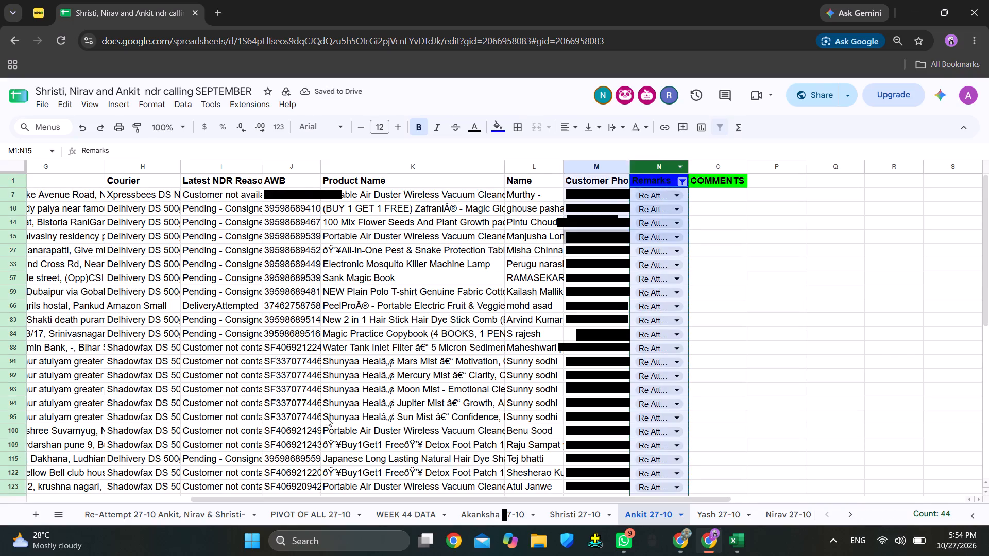
pyautogui.keyDown('ctrl'); pyautogui.moveTo(327, 418); pyautogui.dragTo(312, 425); pyautogui.keyUp('ctrl')
pyautogui.moveTo(748, 230); pyautogui.dragTo(747, 225)
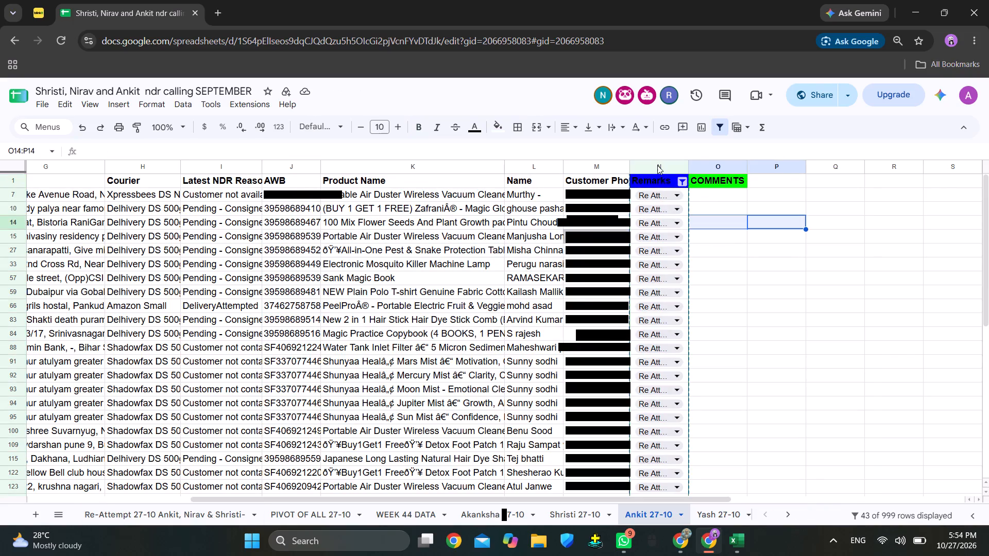
pyautogui.click(657, 165)
pyautogui.hotkey('ctrl', 'c')
pyautogui.click(157, 513)
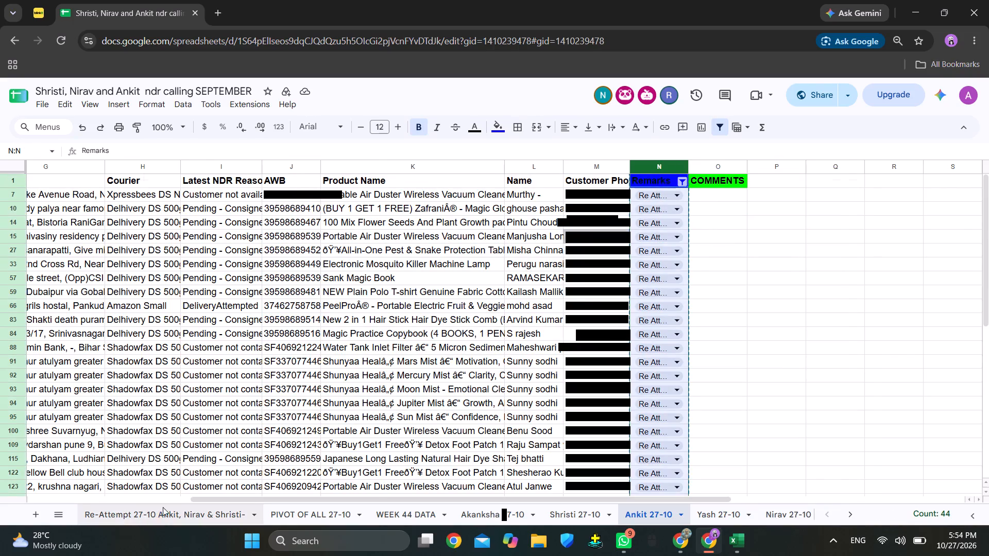
pyautogui.click(173, 326)
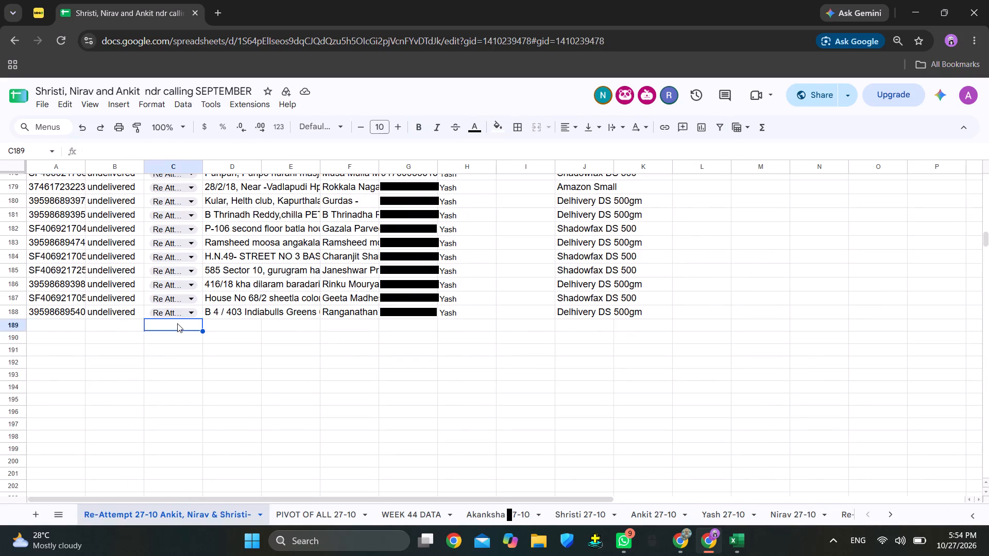
pyautogui.hotkey('ctrl', 'v')
# Copy the filtered Name and Customer Phone columns from Ankit 27-10 into the Re-Attempt 27-10 sheet, starting at F189.
pyautogui.click(662, 516)
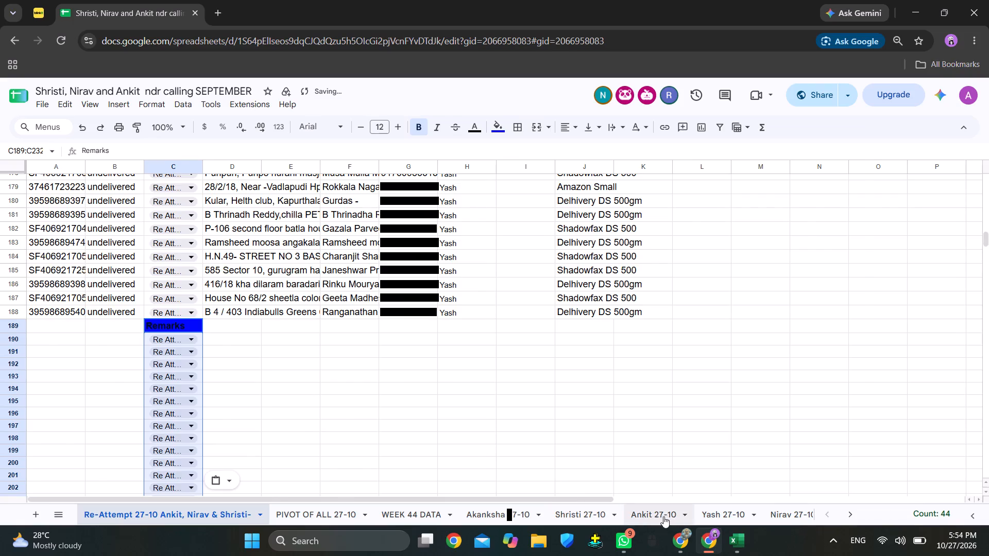
pyautogui.moveTo(526, 173); pyautogui.dragTo(578, 177)
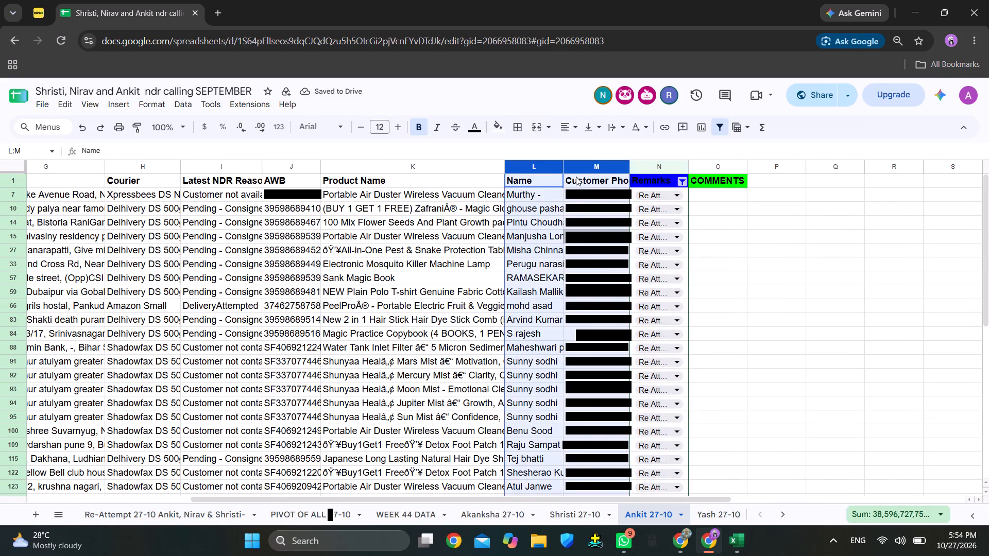
pyautogui.hotkey('ctrl', 'c')
pyautogui.click(187, 518)
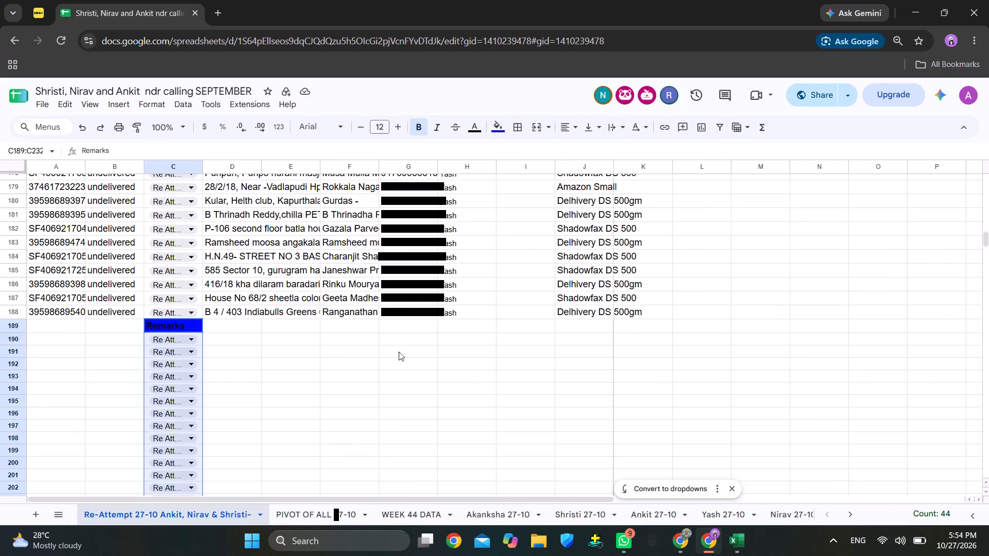
pyautogui.click(357, 321)
pyautogui.hotkey('ctrl', 'v')
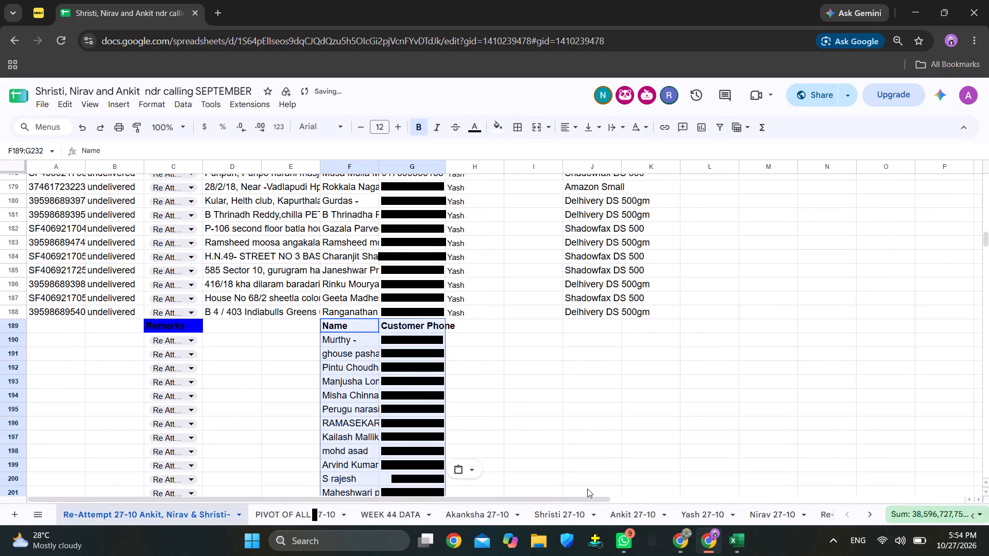
# Copy the filtered Agent column from Ankit 27-10 into the Re-Attempt 27-10 sheet, starting at H189.
pyautogui.click(647, 518)
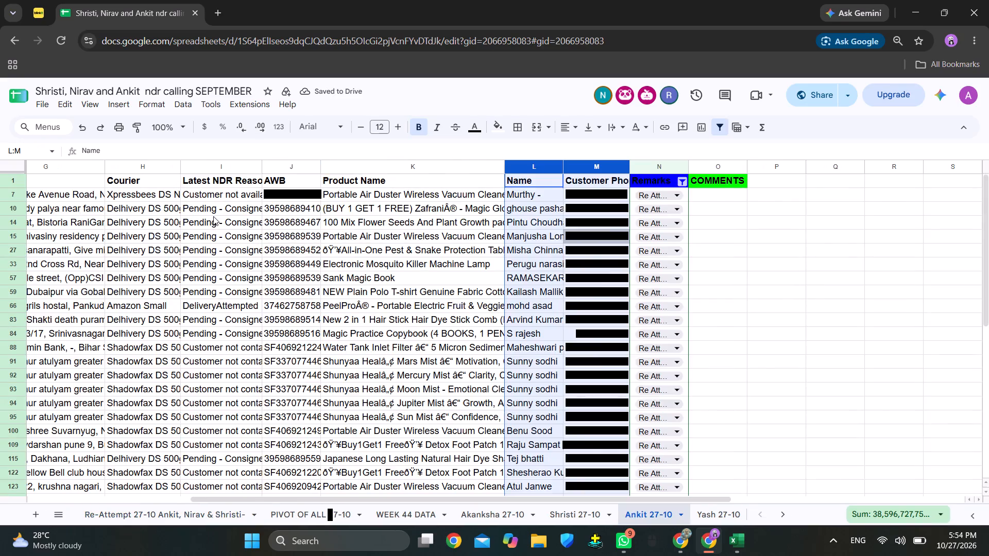
pyautogui.hscroll(9, 214, 214)
pyautogui.click(164, 167)
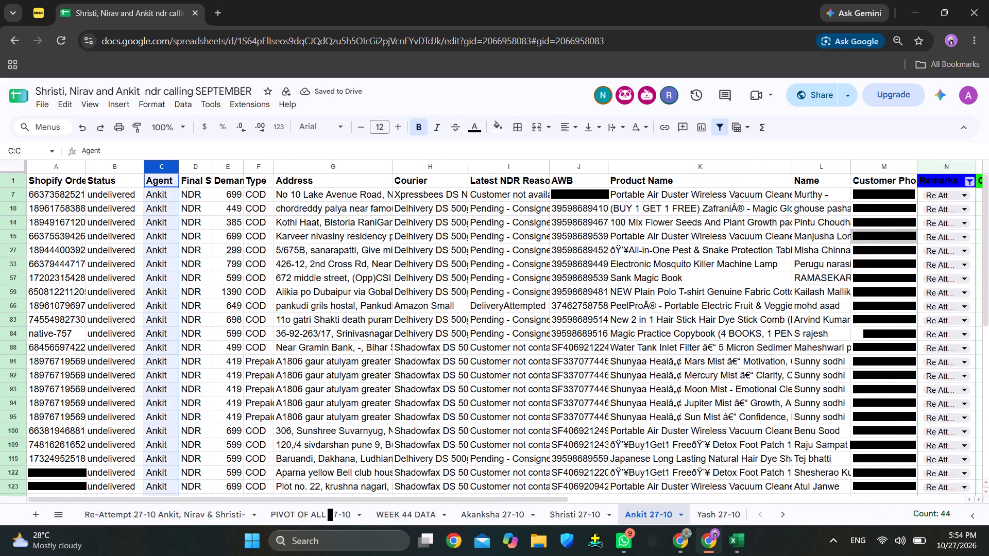
pyautogui.hotkey('ctrl', 'c')
pyautogui.click(189, 516)
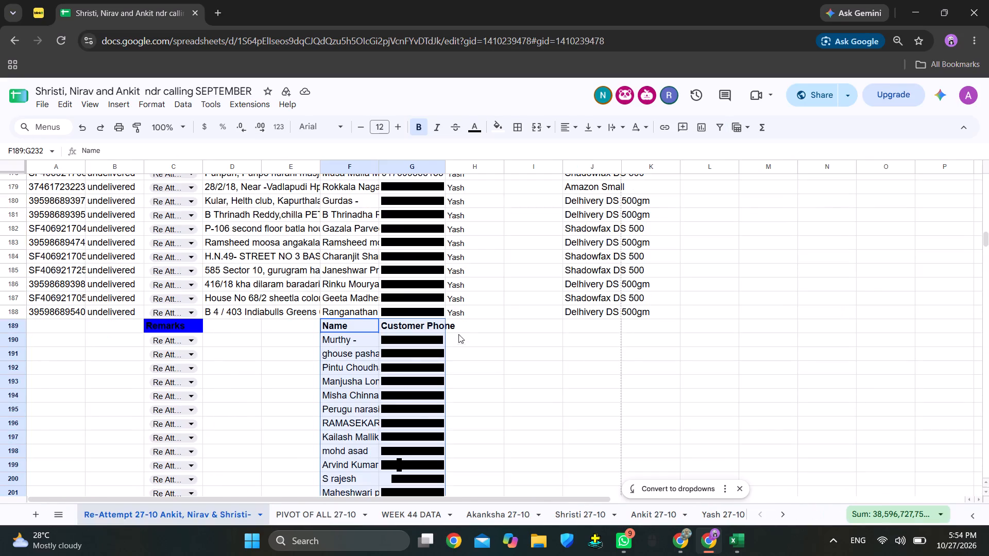
pyautogui.click(466, 326)
pyautogui.hotkey('ctrl', 'v')
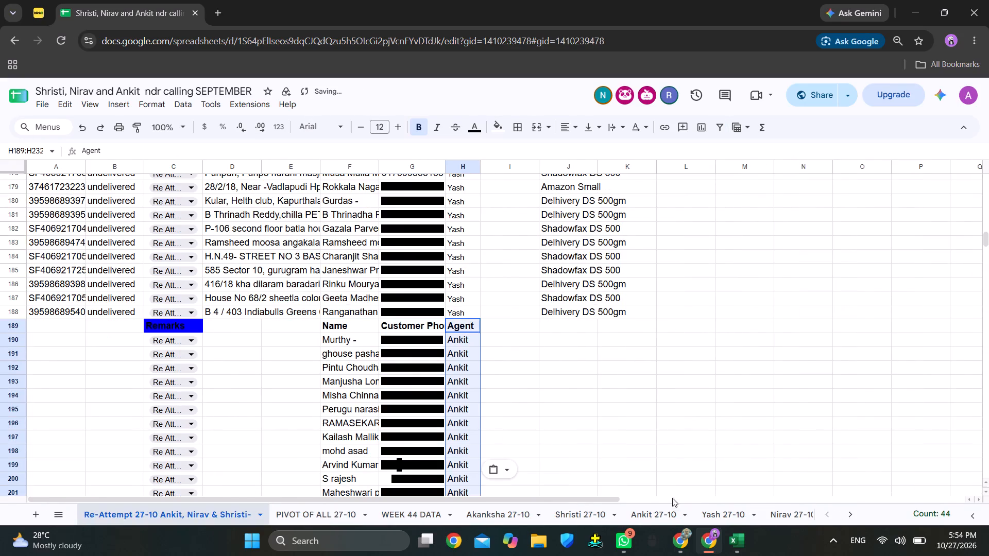
# Copy the filtered AWB column from Ankit 27-10 into the Re-Attempt 27-10 sheet, starting at A189.
pyautogui.click(667, 513)
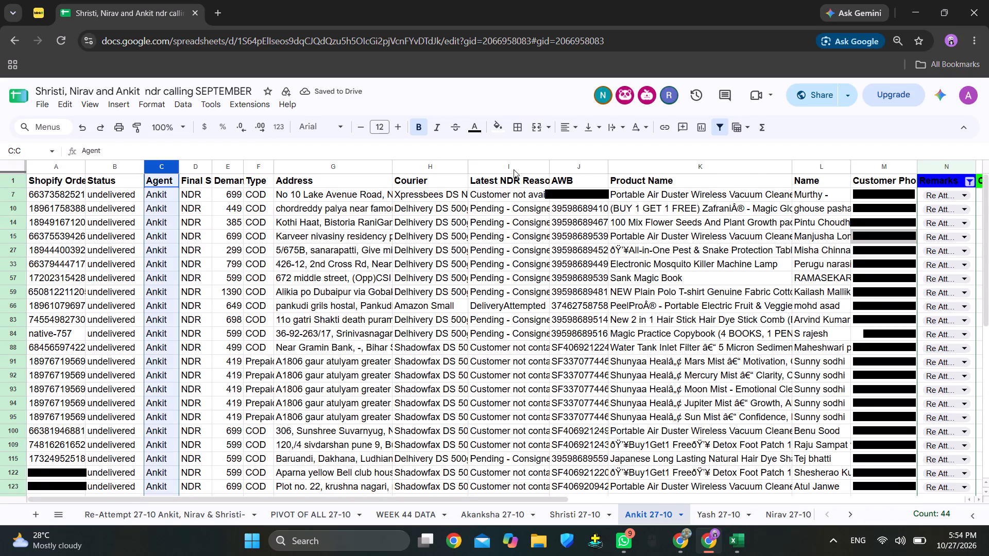
pyautogui.click(579, 163)
pyautogui.hotkey('ctrl', 'c')
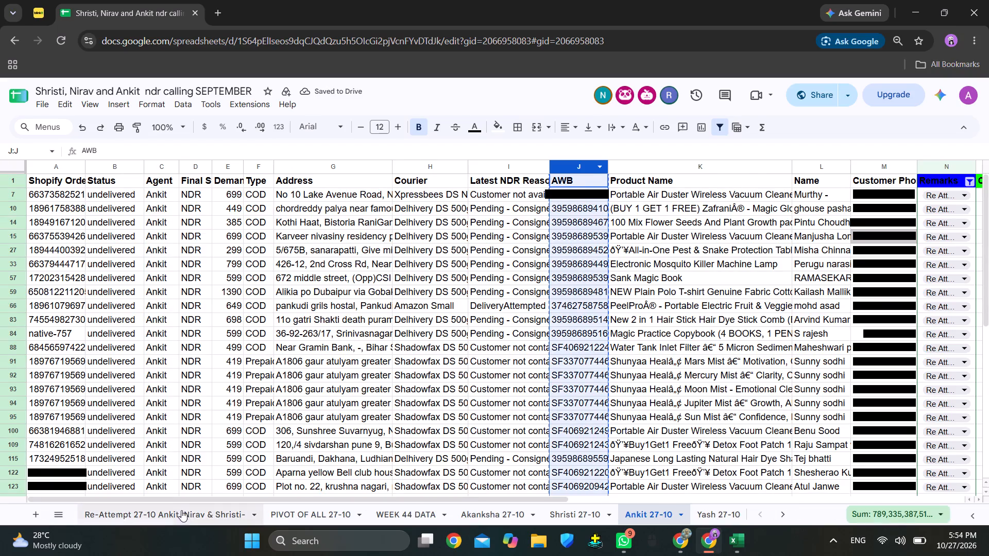
pyautogui.click(184, 516)
pyautogui.click(57, 323)
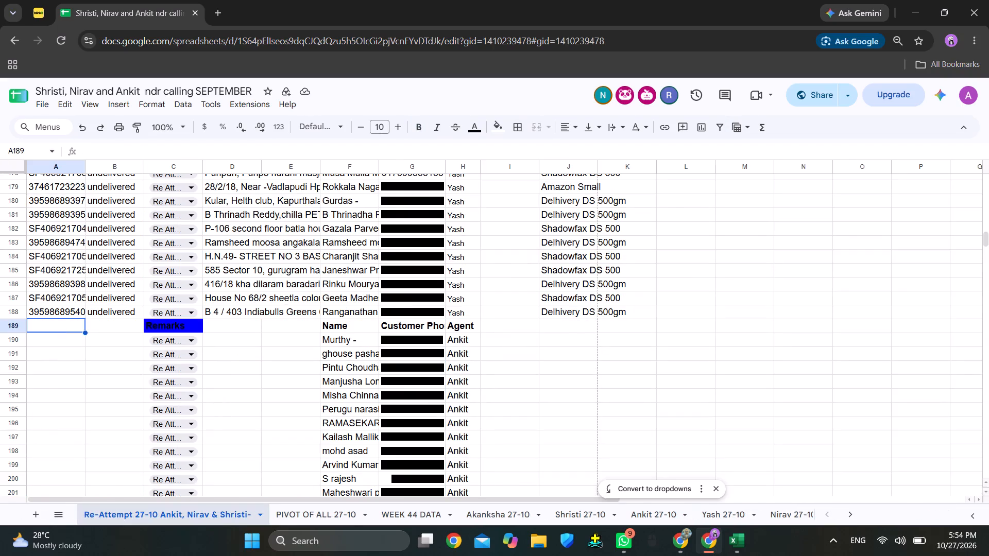
pyautogui.hotkey('ctrl', 'v')
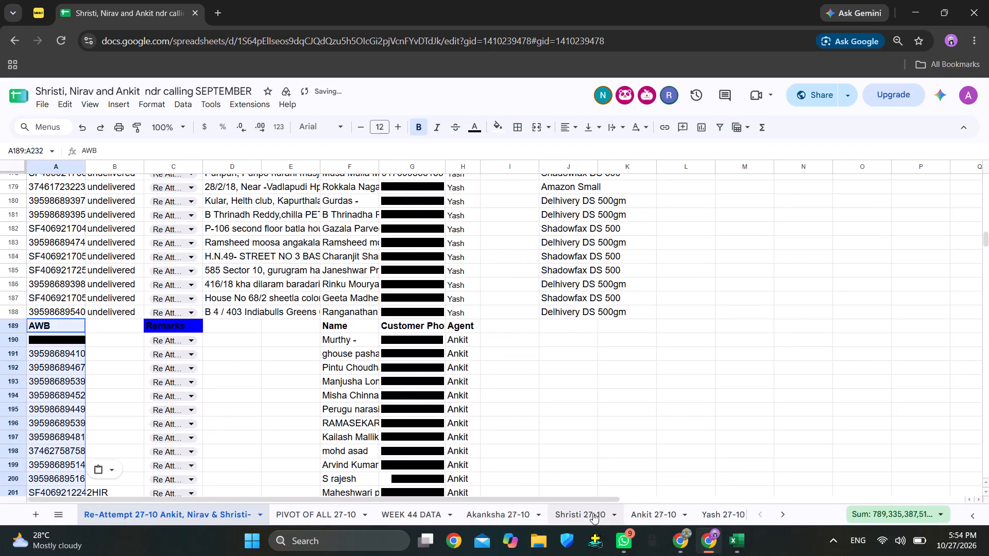
# Copy the filtered Status column from Ankit 27-10 into the Re-Attempt 27-10 sheet, starting at B189.
pyautogui.click(649, 506)
pyautogui.click(111, 165)
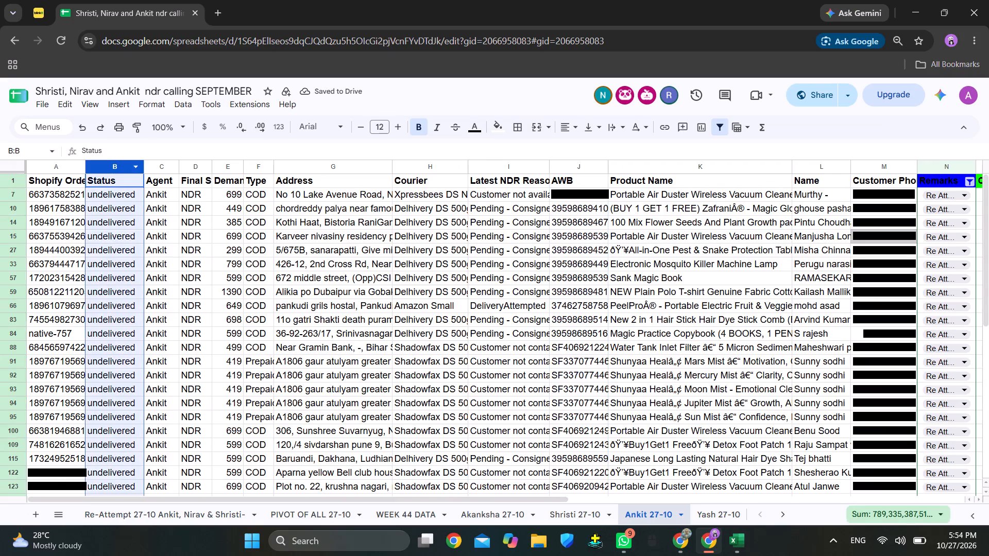
pyautogui.hotkey('ctrl', 'c')
pyautogui.click(207, 510)
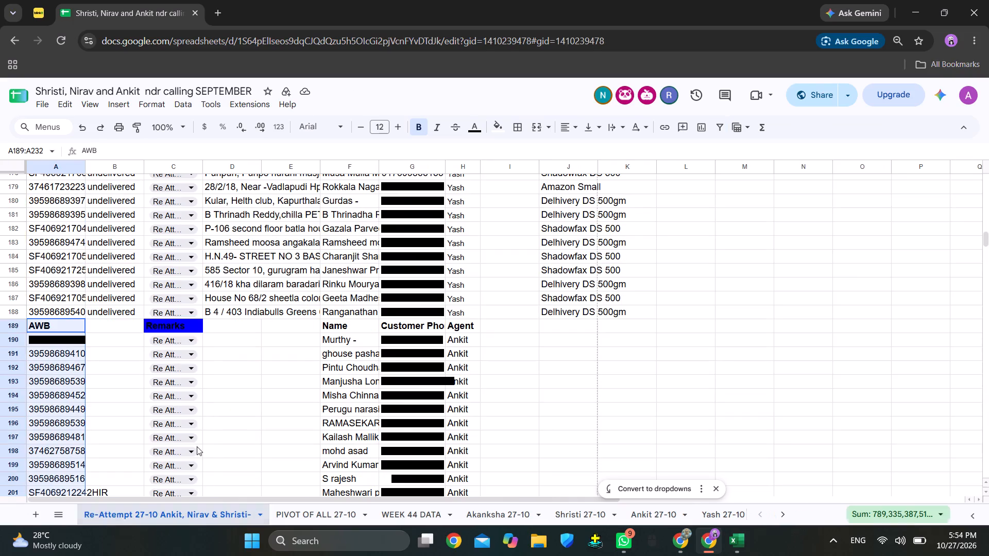
pyautogui.click(121, 325)
pyautogui.hotkey('ctrl', 'v')
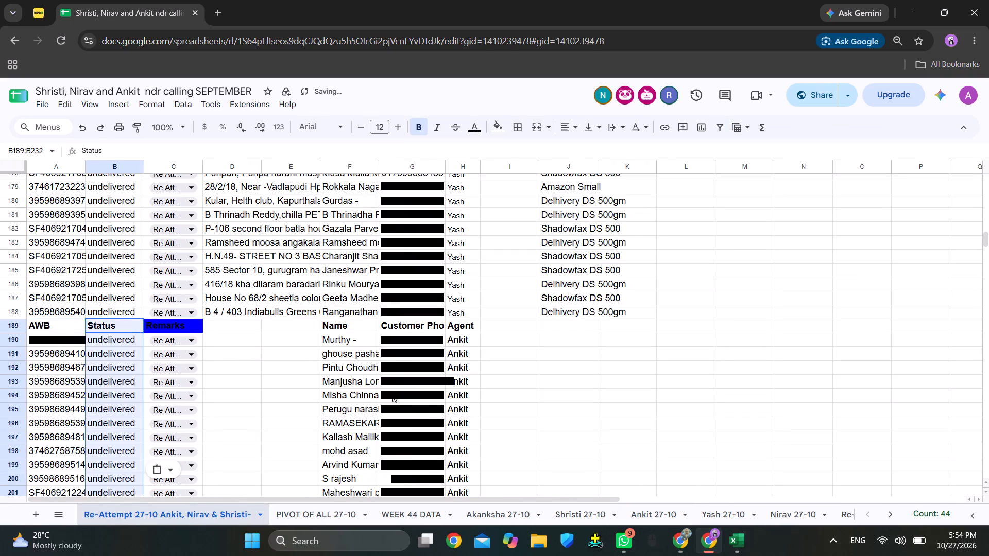
# Copy the filtered Address column from Ankit 27-10 into the Re-Attempt 27-10 sheet, starting at D189.
pyautogui.click(658, 511)
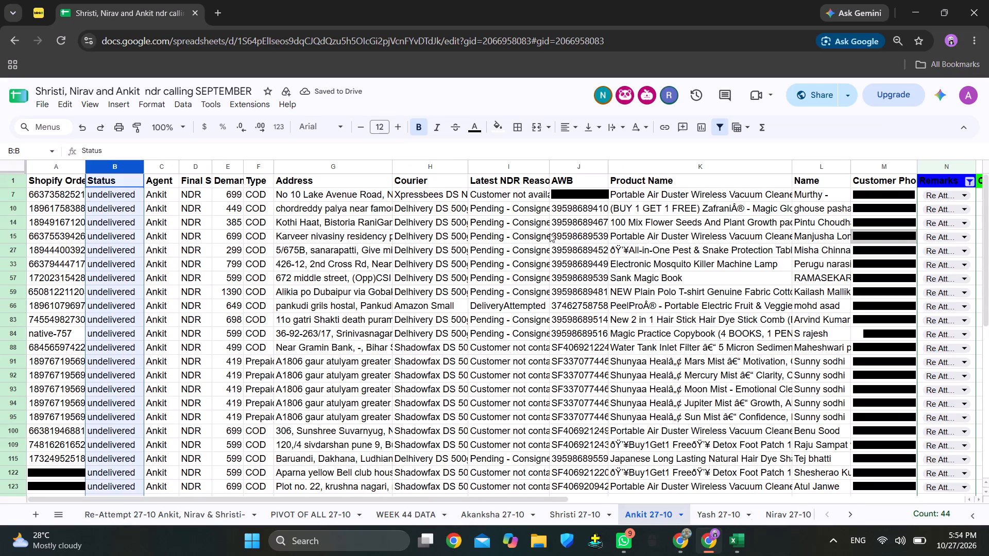
pyautogui.click(341, 165)
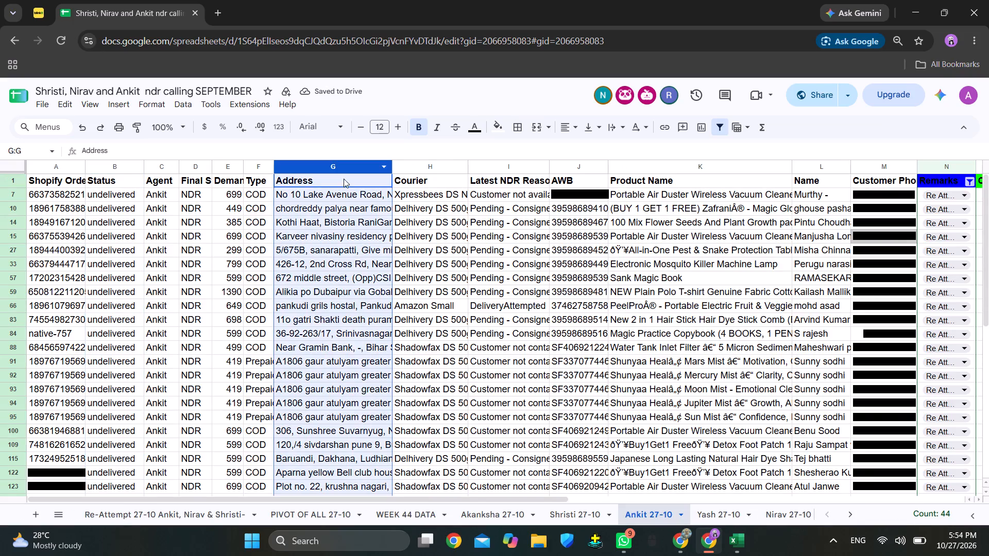
pyautogui.hotkey('ctrl', 'c')
pyautogui.click(215, 514)
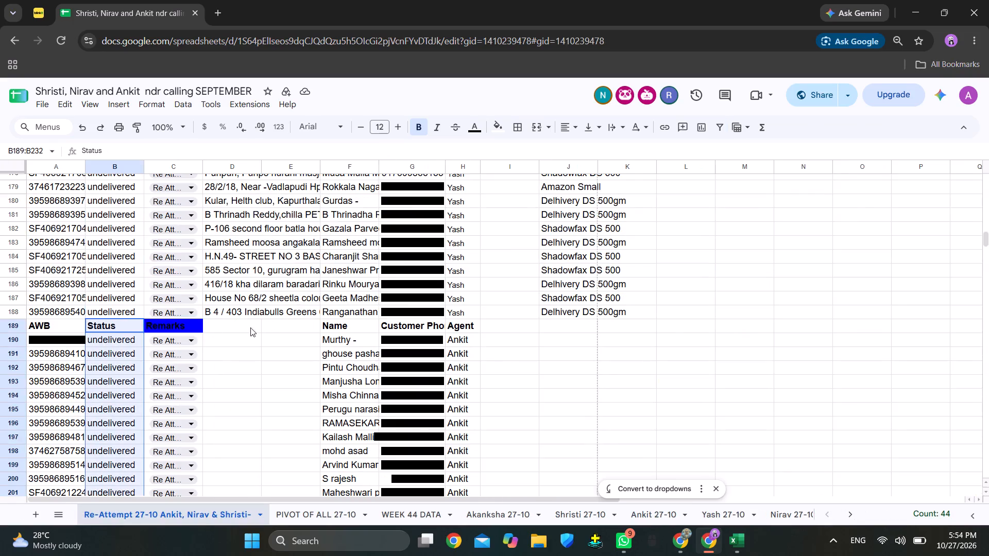
pyautogui.click(229, 326)
pyautogui.hotkey('ctrl', 'v')
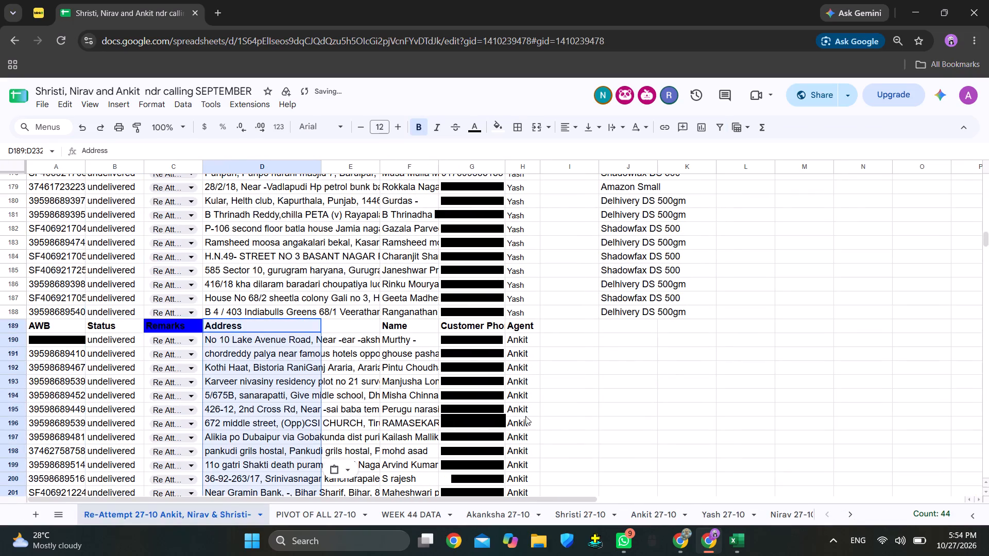
# Copy the filtered Courier column from Ankit 27-10 into the Re-Attempt 27-10 sheet, starting at J189.
pyautogui.click(647, 514)
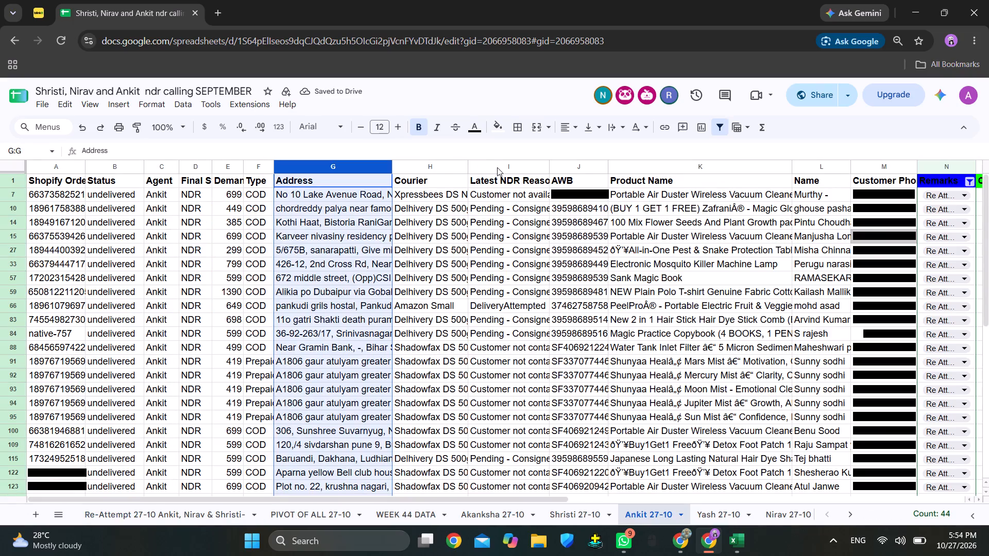
pyautogui.click(438, 169)
pyautogui.hotkey('ctrl', 'c')
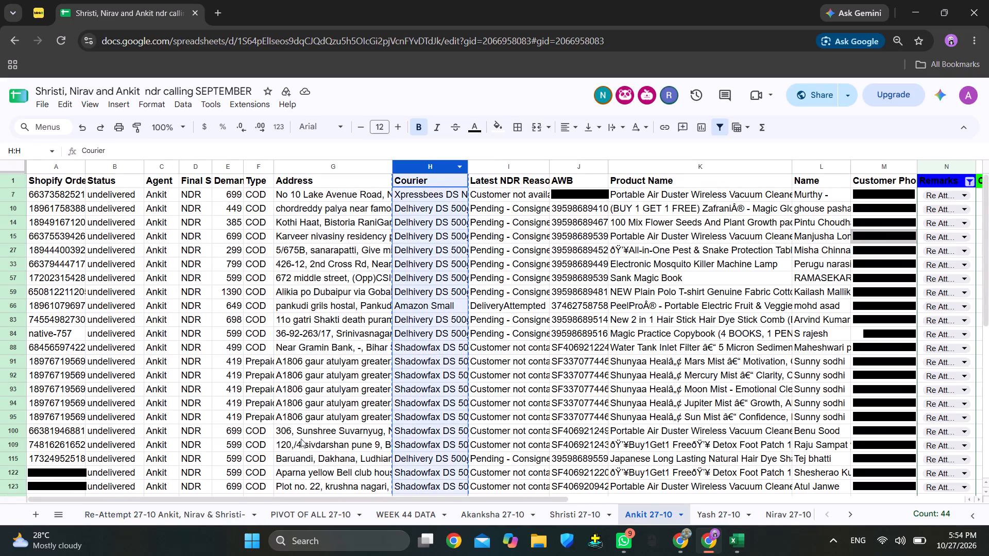
pyautogui.click(219, 513)
pyautogui.click(629, 324)
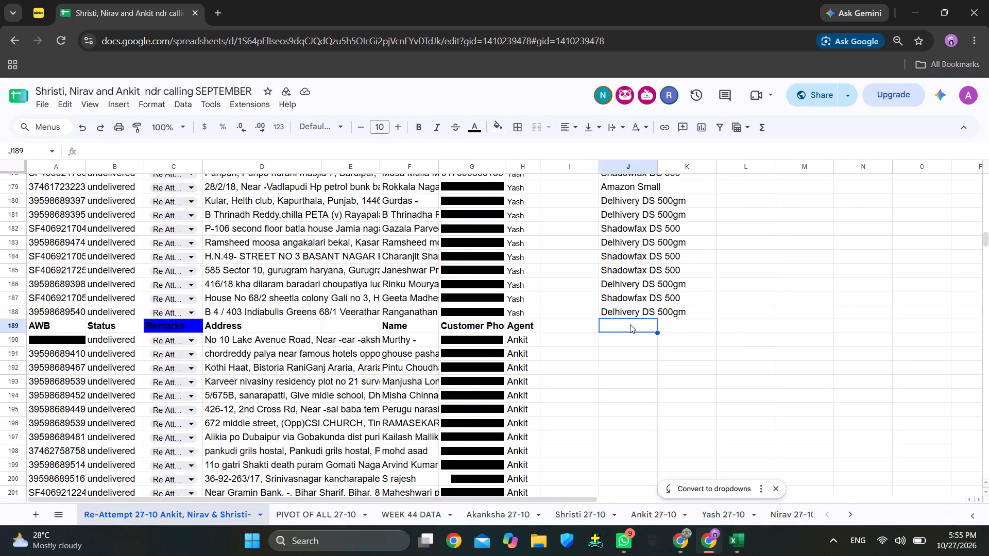
pyautogui.hotkey('ctrl', 'v')
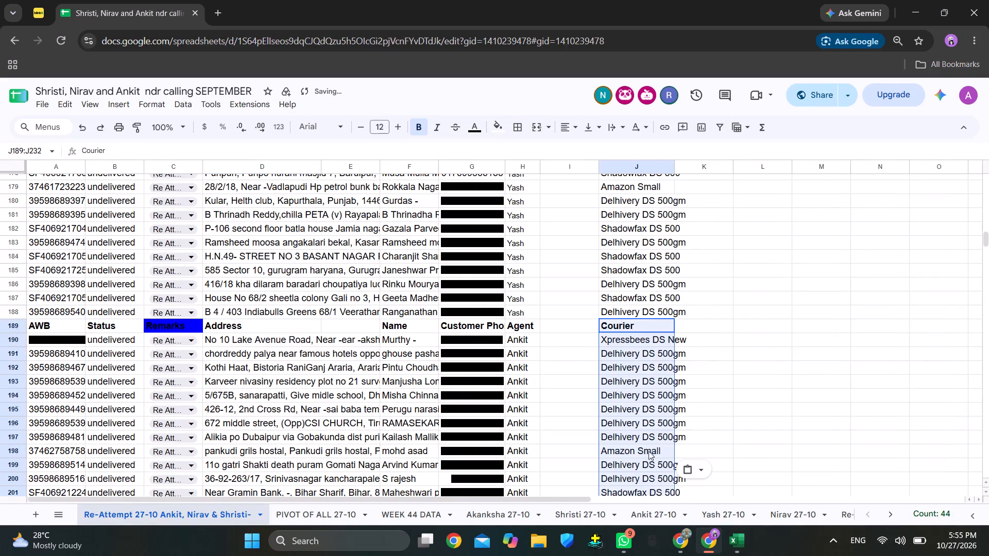
# Copy the "cx want after 30 october" comment from Ankit 27-10 into I231, its matching row in the Re-Attempt 27-10 sheet.
pyautogui.click(654, 512)
pyautogui.scroll(-1, 891, 219)
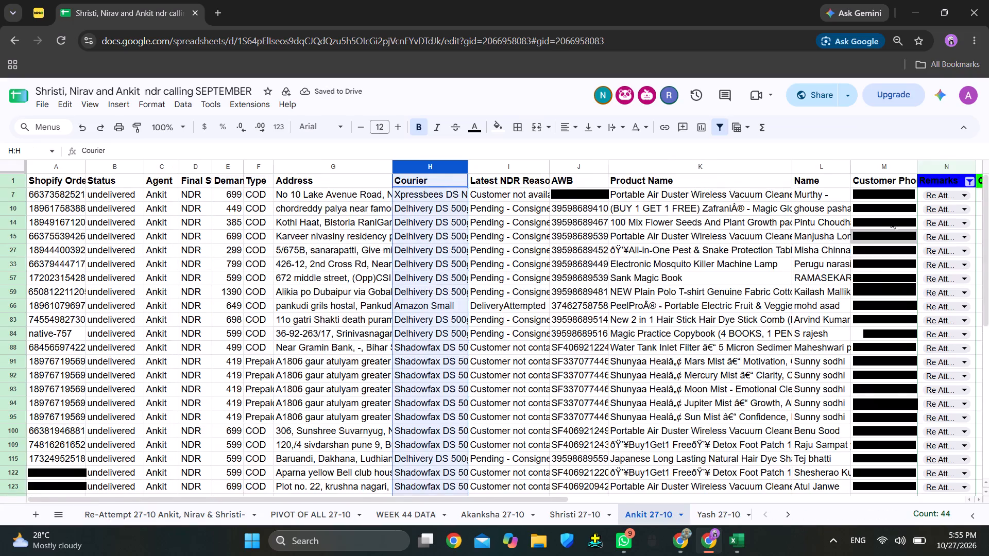
pyautogui.scroll(3, 803, 284)
pyautogui.hscroll(-3, 808, 284)
pyautogui.scroll(-4, 804, 287)
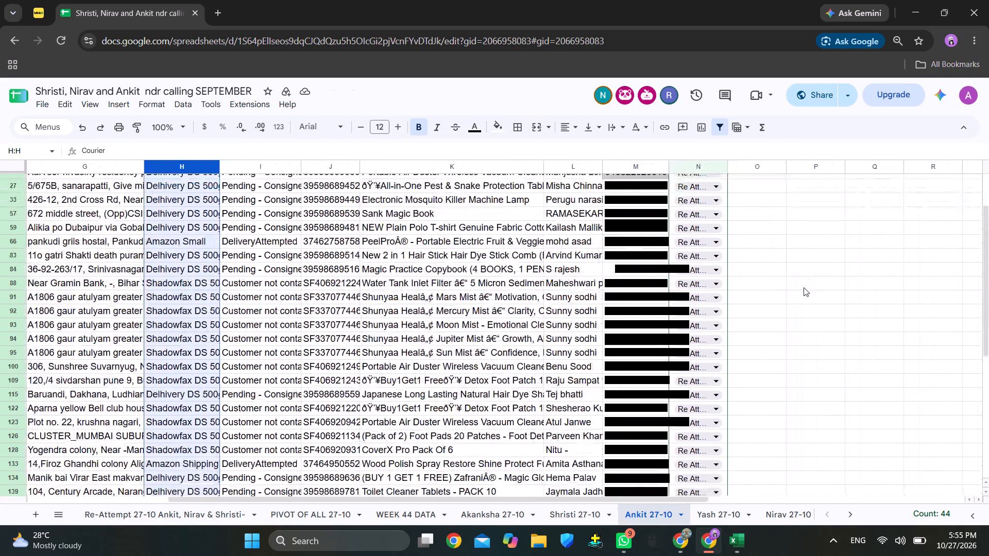
pyautogui.scroll(-2, 804, 287)
pyautogui.scroll(-7, 757, 299)
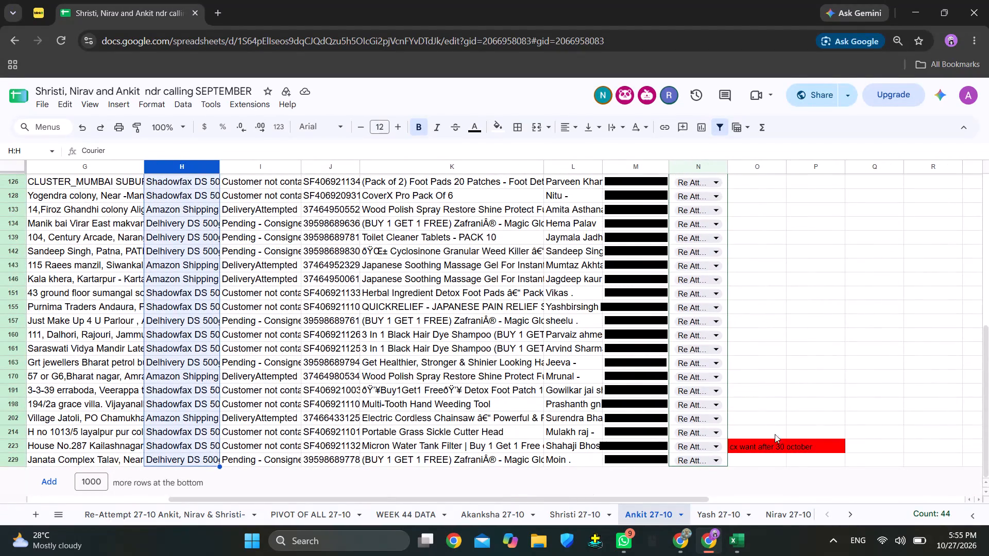
pyautogui.click(748, 446)
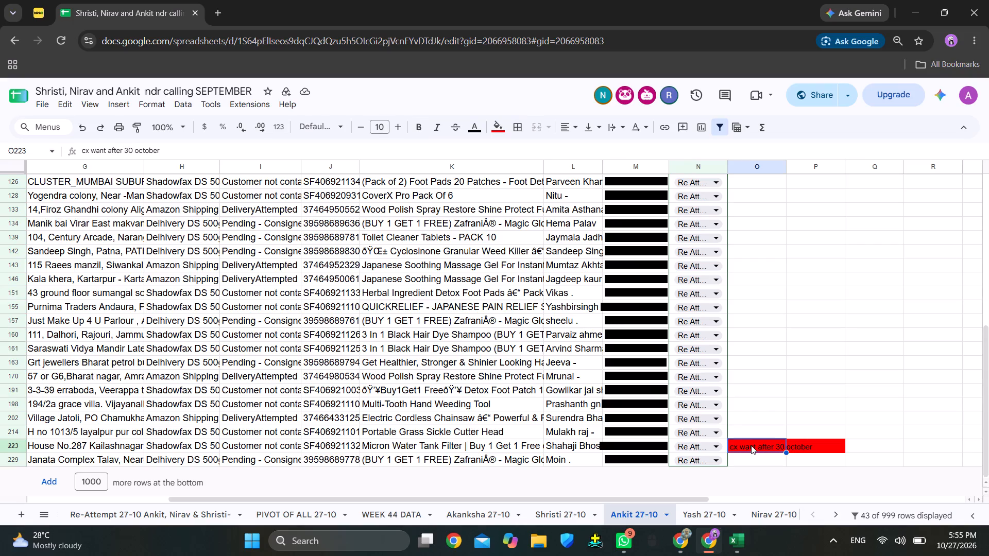
pyautogui.click(762, 416)
pyautogui.moveTo(749, 447); pyautogui.dragTo(797, 448)
pyautogui.hotkey('ctrl', 'c')
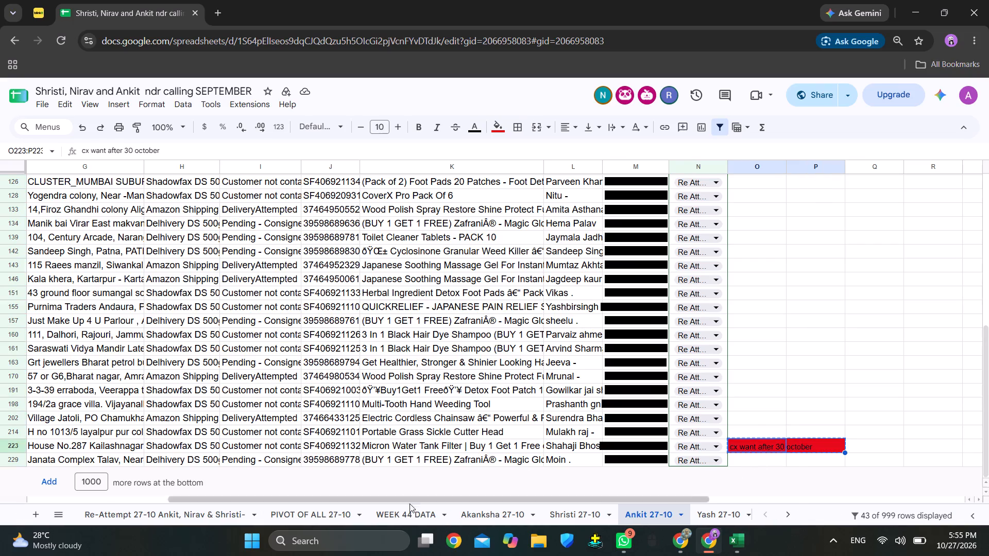
pyautogui.click(199, 512)
pyautogui.scroll(-10, 681, 362)
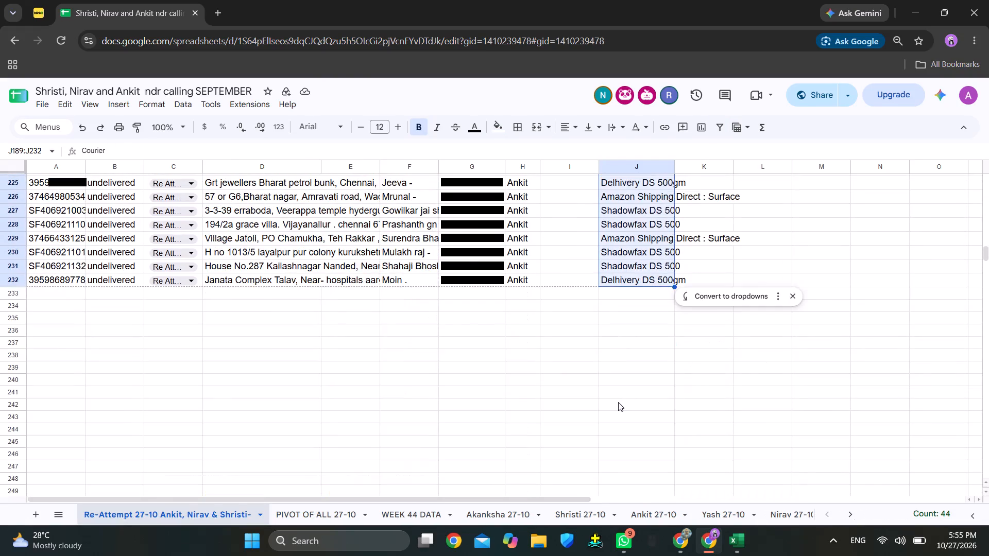
pyautogui.scroll(1, 565, 339)
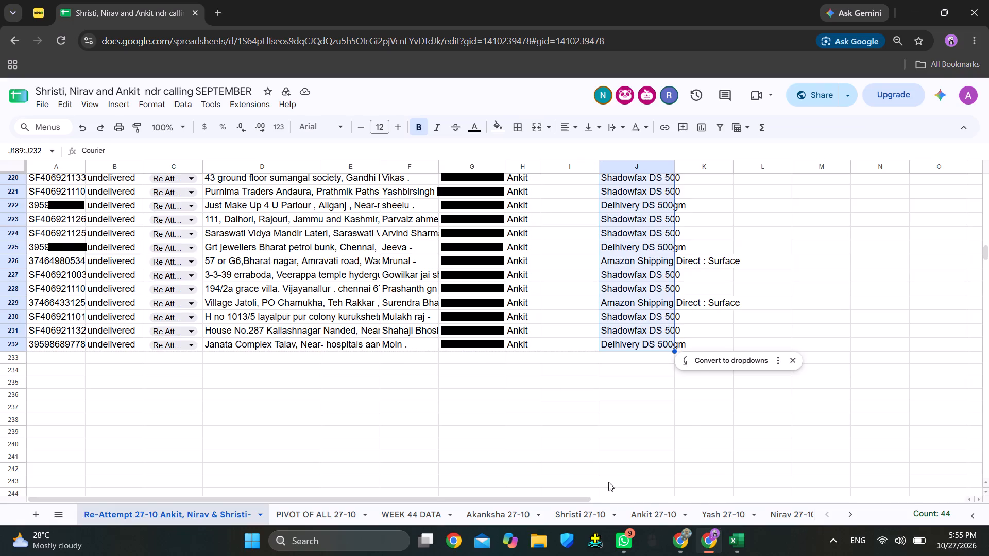
pyautogui.click(629, 513)
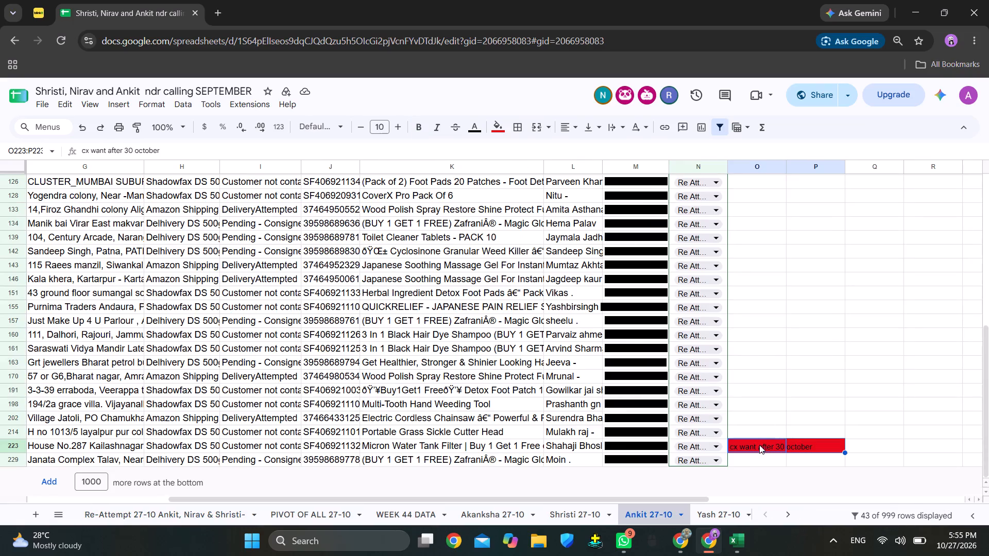
pyautogui.click(759, 444)
pyautogui.hotkey('ctrl', 'c')
pyautogui.click(207, 516)
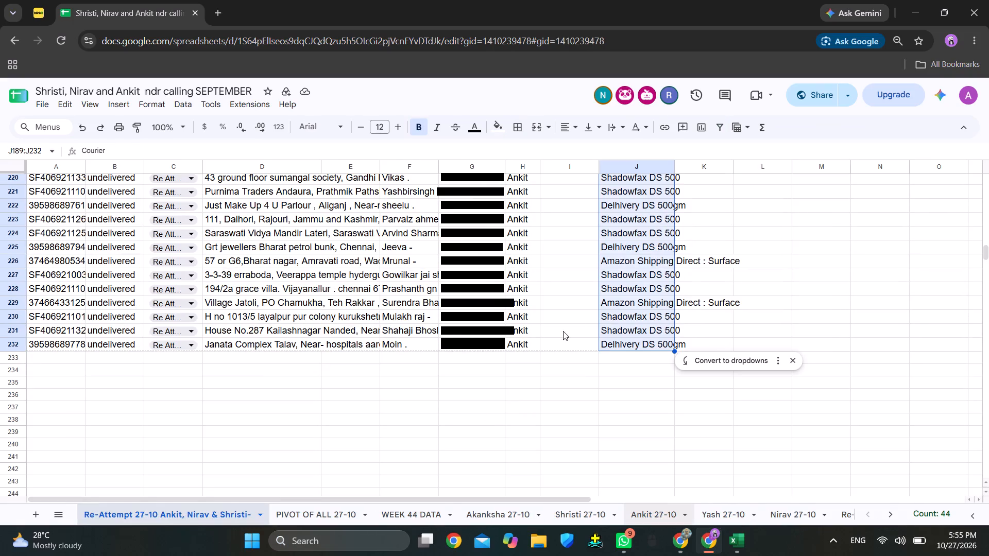
pyautogui.click(563, 329)
pyautogui.hotkey('ctrl', 'v')
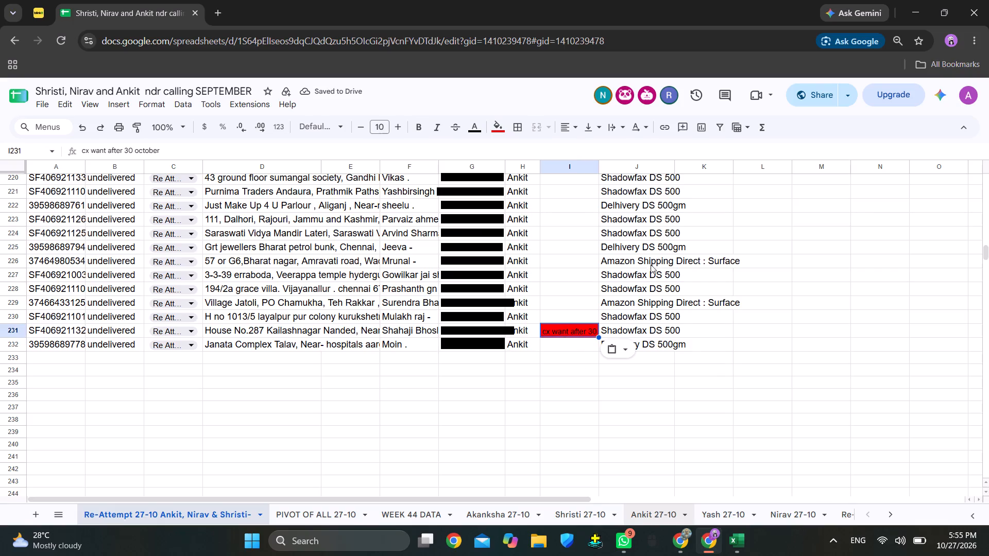
# Widen column I of the Re-Attempt 27-10 sheet to fit the full "cx want after 30 october" comment.
pyautogui.moveTo(601, 162); pyautogui.dragTo(627, 163)
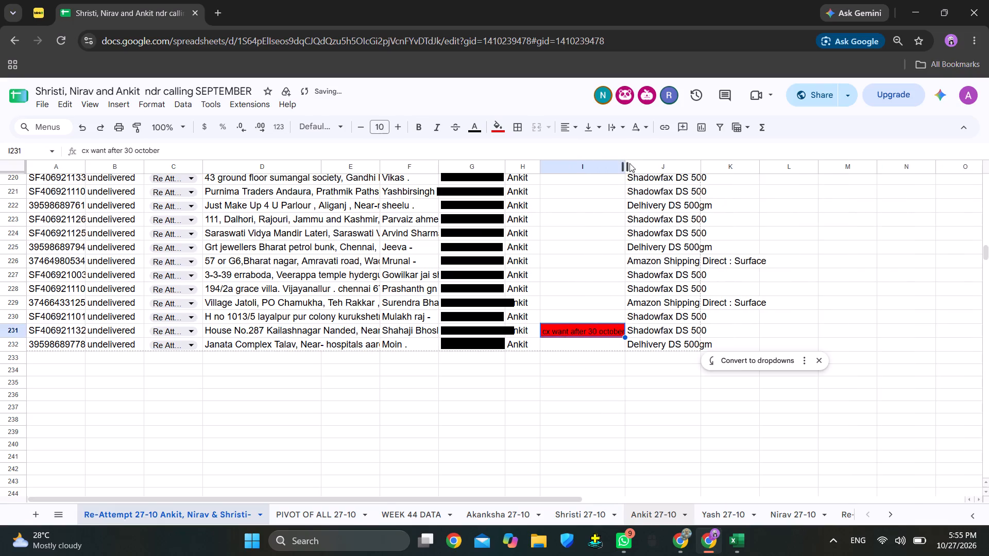
pyautogui.moveTo(628, 164); pyautogui.dragTo(635, 164)
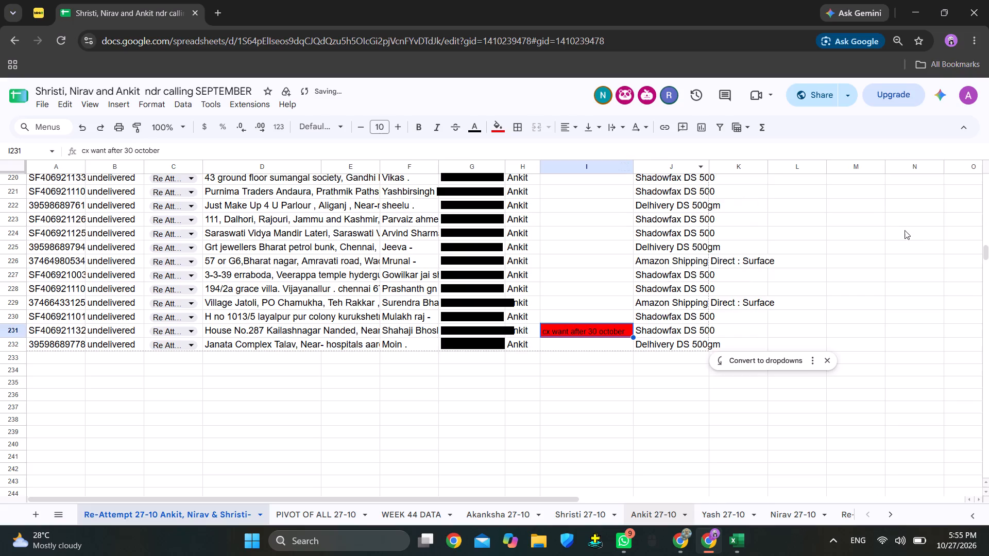
pyautogui.click(920, 233)
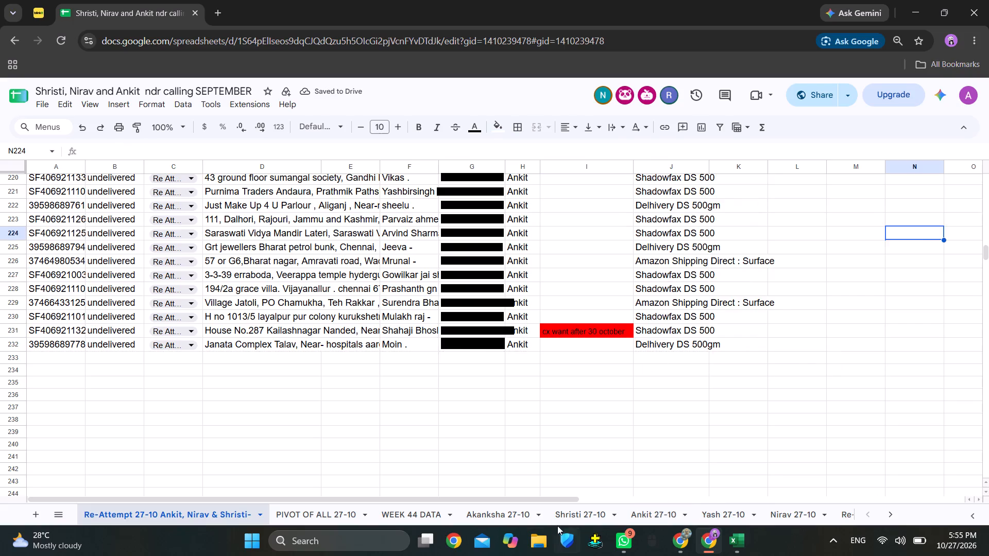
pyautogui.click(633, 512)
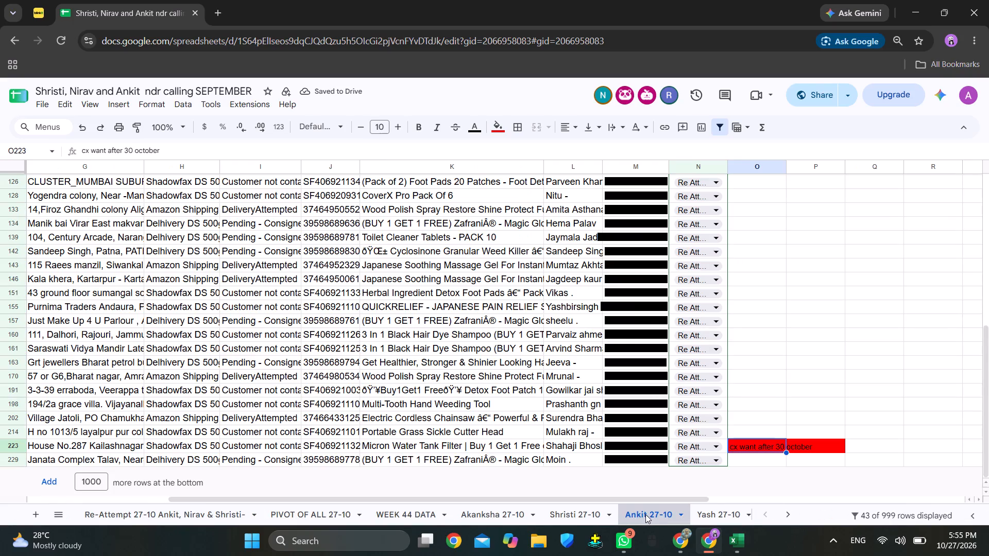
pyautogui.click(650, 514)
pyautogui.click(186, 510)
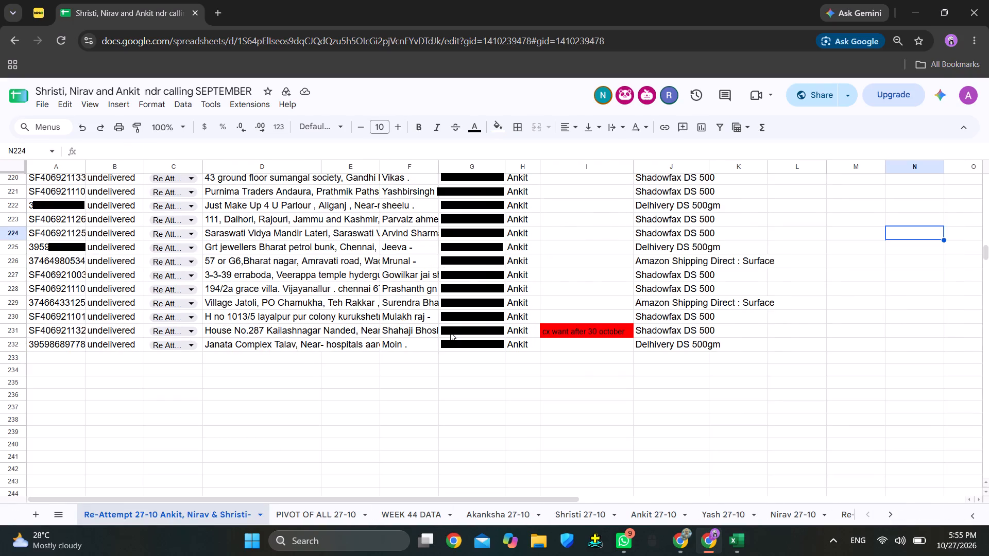
# Delete the repeated header row 189 above Ankit's rows in the Re-Attempt 27-10 sheet.
pyautogui.scroll(6, 648, 313)
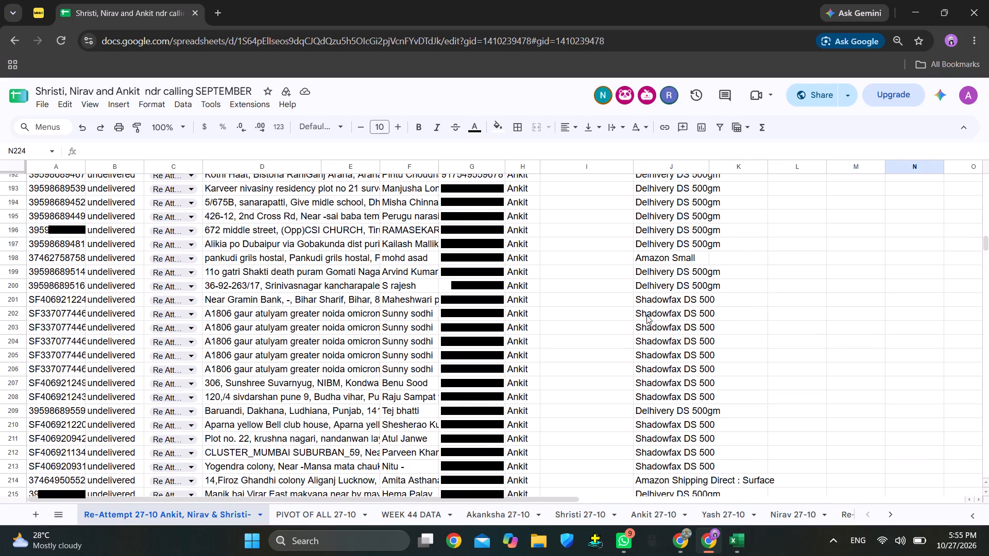
pyautogui.scroll(7, 652, 344)
pyautogui.scroll(-2, 642, 340)
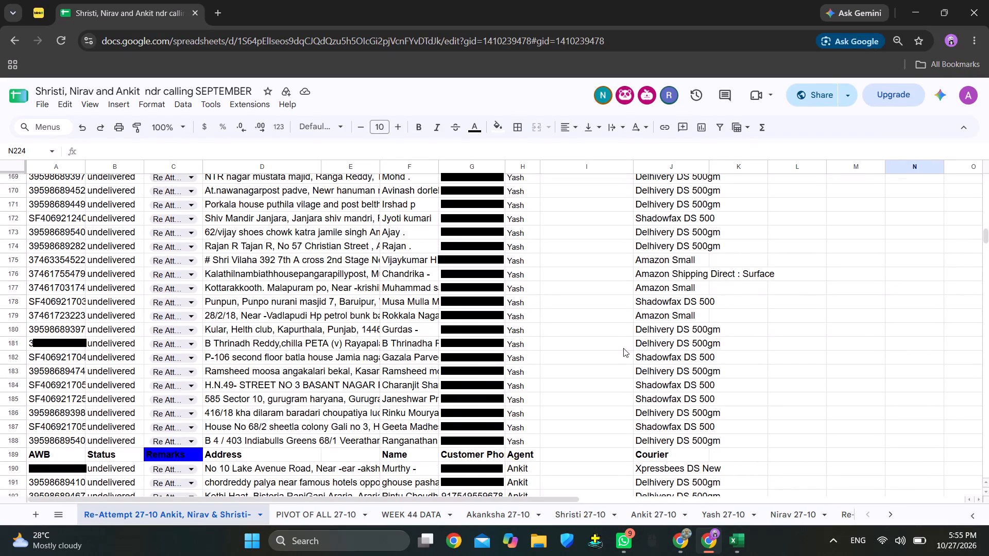
pyautogui.scroll(-1, 90, 415)
pyautogui.scroll(-2, 132, 365)
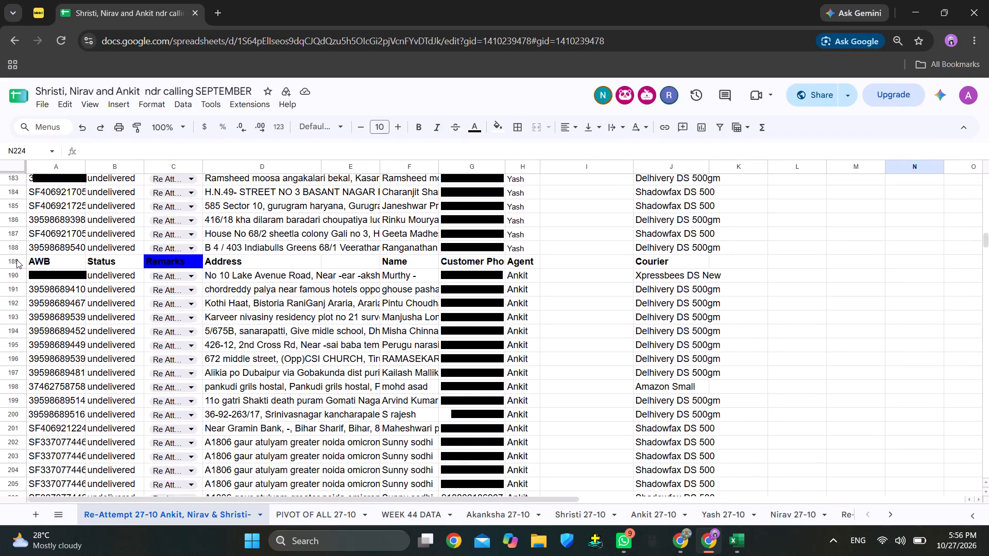
pyautogui.rightClick(15, 260)
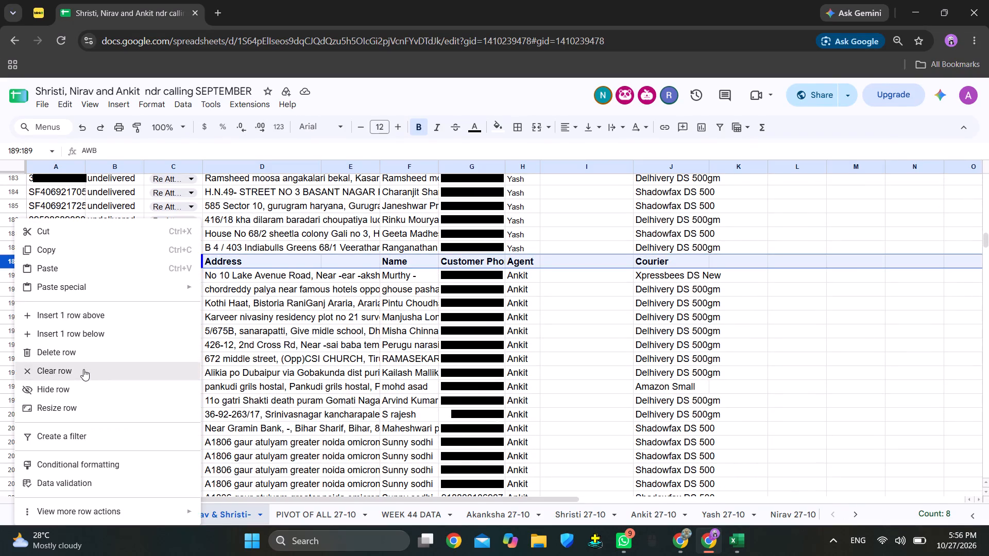
pyautogui.click(91, 351)
# Review the compiled rows in the Re-Attempt 27-10 sheet, from Ankit's last entries back to the header row.
pyautogui.scroll(-7, 576, 373)
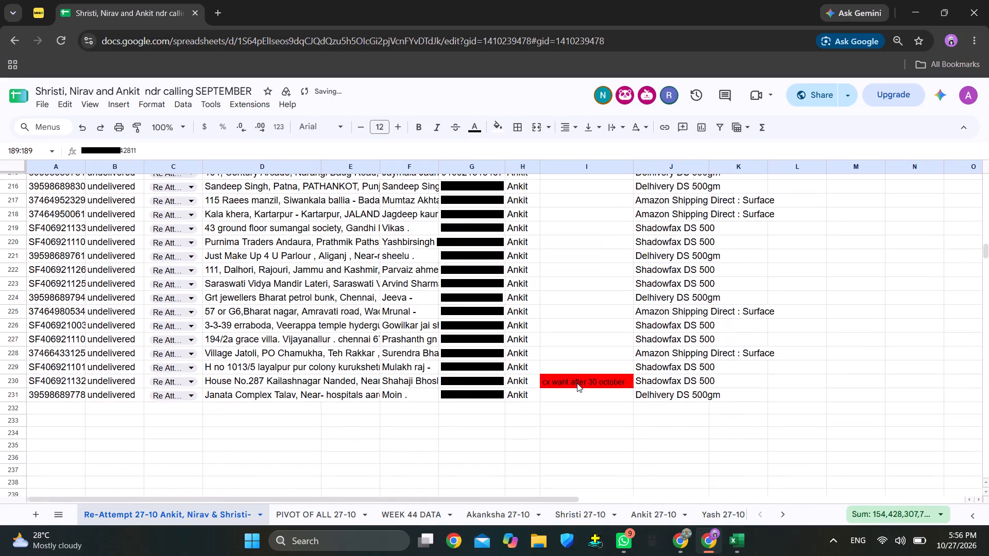
pyautogui.scroll(1, 774, 363)
pyautogui.scroll(16, 711, 369)
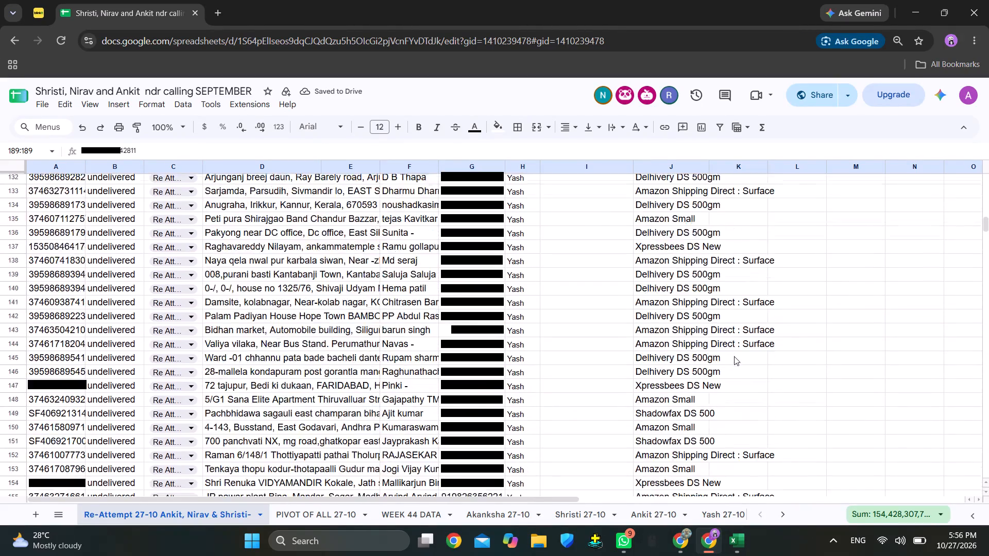
pyautogui.scroll(3, 734, 356)
pyautogui.scroll(-1, 739, 353)
pyautogui.scroll(12, 741, 352)
pyautogui.scroll(-1, 696, 237)
pyautogui.scroll(20, 696, 237)
pyautogui.scroll(3, 696, 237)
pyautogui.scroll(-1, 666, 233)
pyautogui.scroll(3, 666, 234)
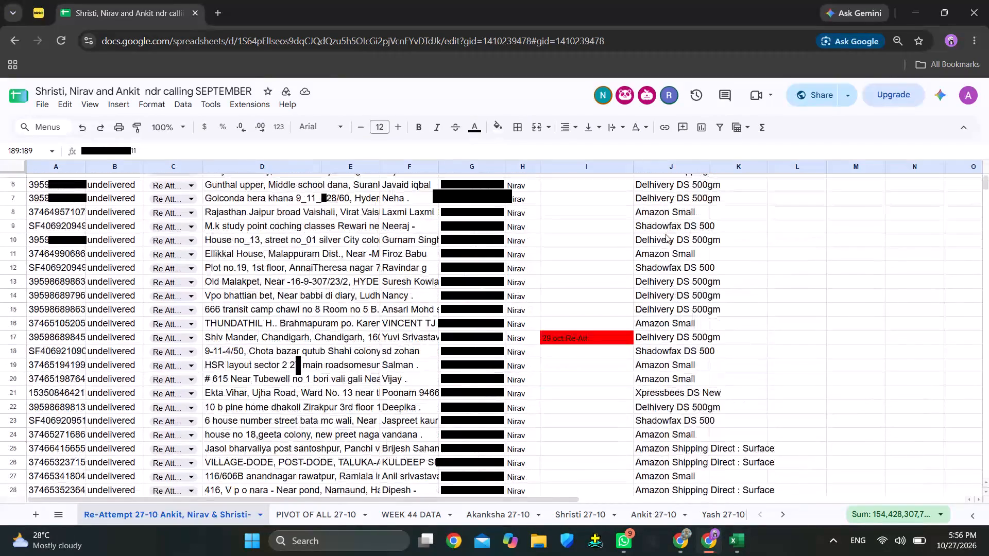
pyautogui.scroll(2, 666, 234)
pyautogui.click(812, 183)
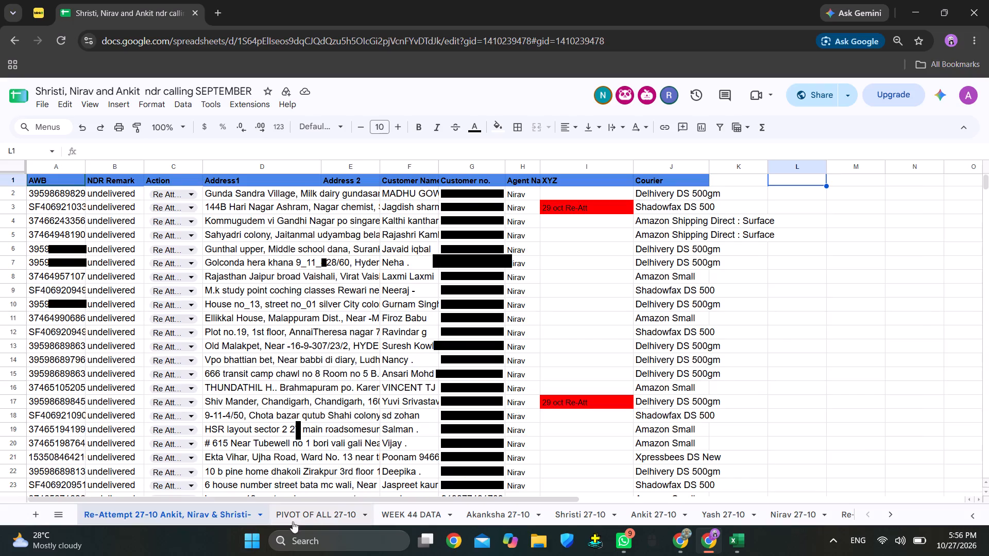
# Copy the Latest NDR Reason, AWB, Product Name and Remarks columns from PIVOT OF ALL 27-10 into WEEK 44 DATA, starting at A1082.
pyautogui.click(328, 519)
pyautogui.scroll(11, 595, 269)
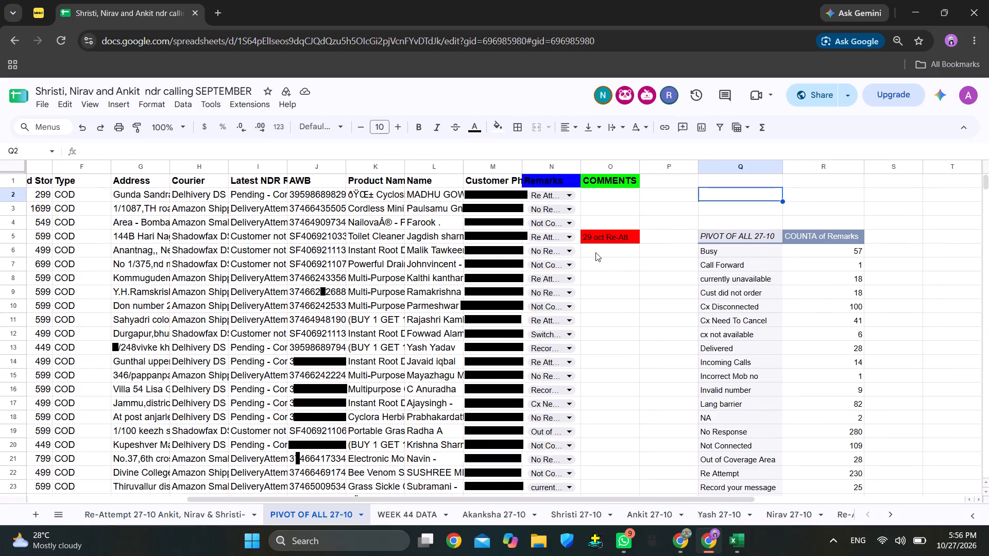
pyautogui.moveTo(252, 165); pyautogui.dragTo(299, 168)
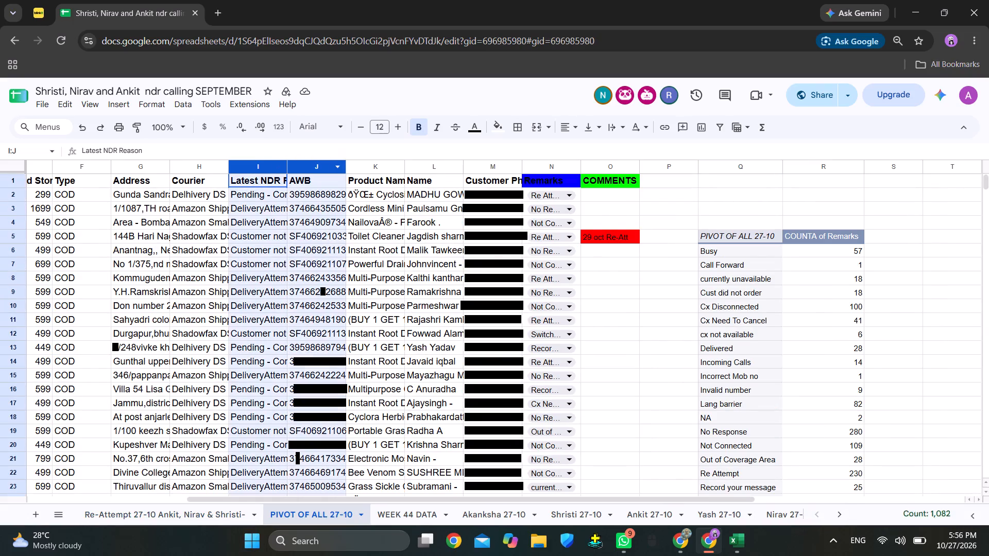
pyautogui.moveTo(299, 168); pyautogui.dragTo(371, 167)
pyautogui.keyDown('ctrl'); pyautogui.click(547, 164); pyautogui.keyUp('ctrl')
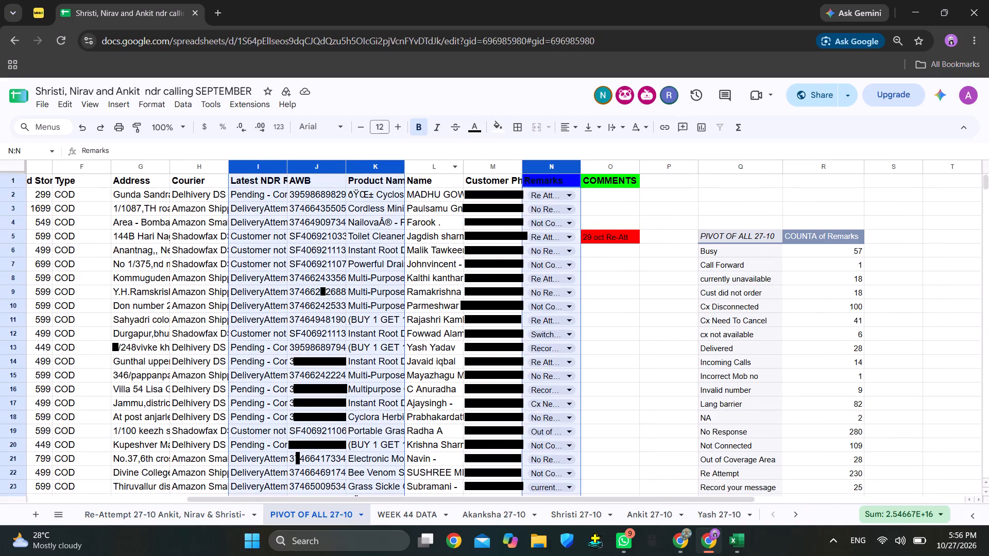
pyautogui.hotkey('ctrl', 'c')
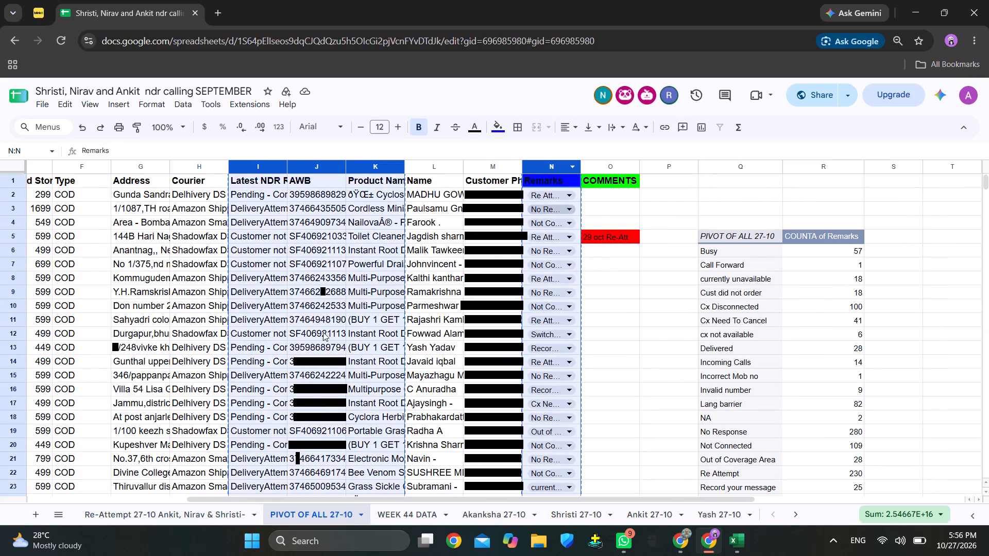
pyautogui.click(396, 508)
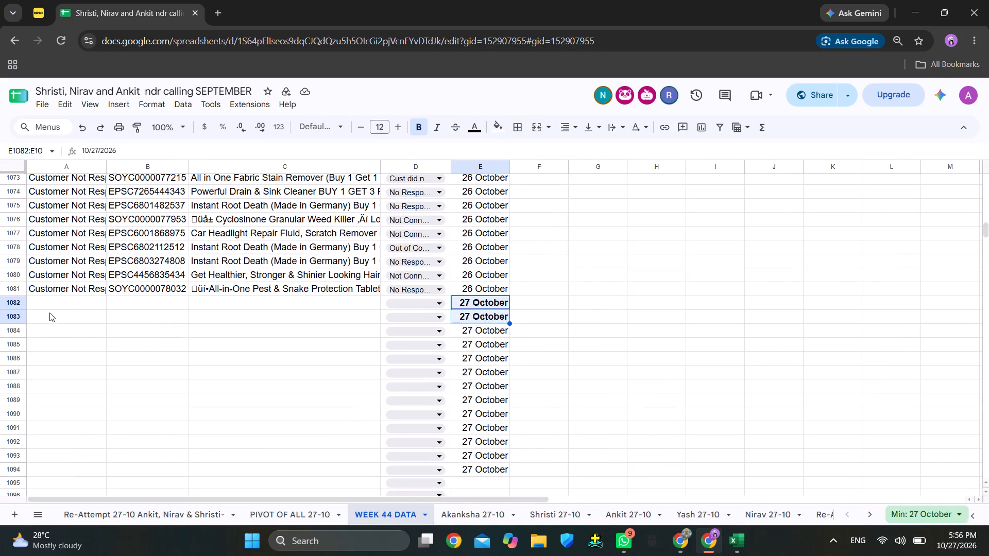
pyautogui.click(67, 303)
pyautogui.hotkey('ctrl', 'v')
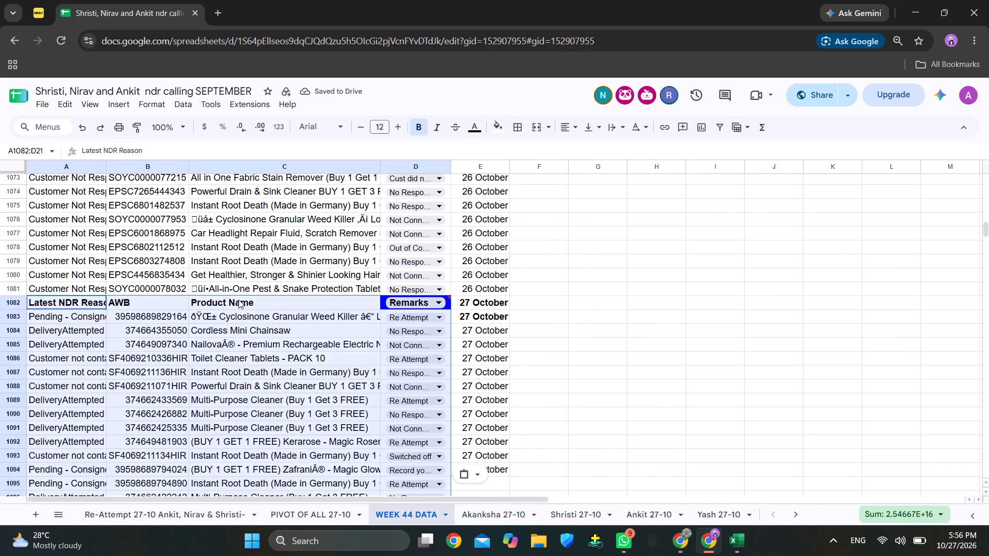
# Delete the pasted header row 1082 from WEEK 44 DATA.
pyautogui.rightClick(14, 301)
pyautogui.click(89, 357)
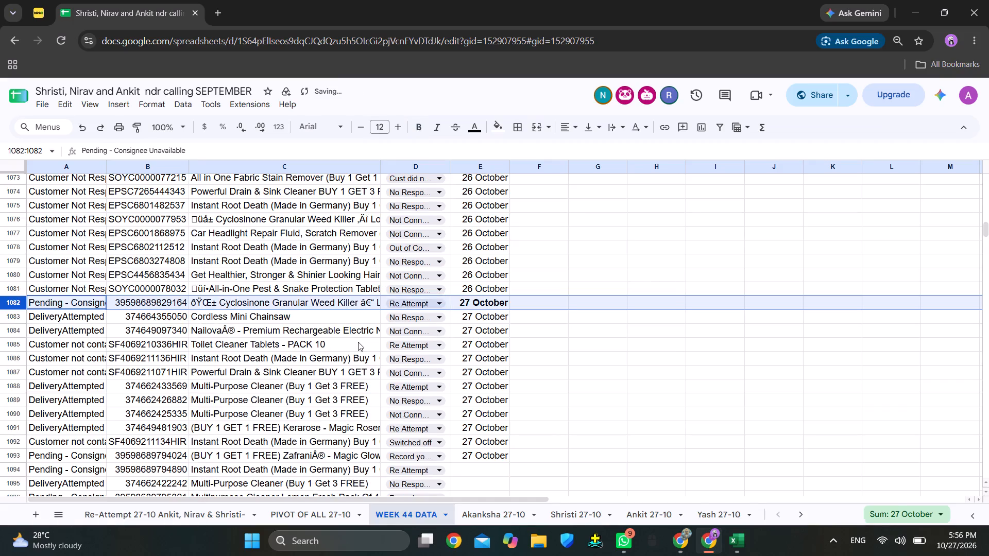
# Fill the 27 October date down column E of WEEK 44 DATA through row 2162, the last pasted record.
pyautogui.scroll(-1, 399, 341)
pyautogui.scroll(-1, 428, 308)
pyautogui.moveTo(473, 234); pyautogui.dragTo(483, 321)
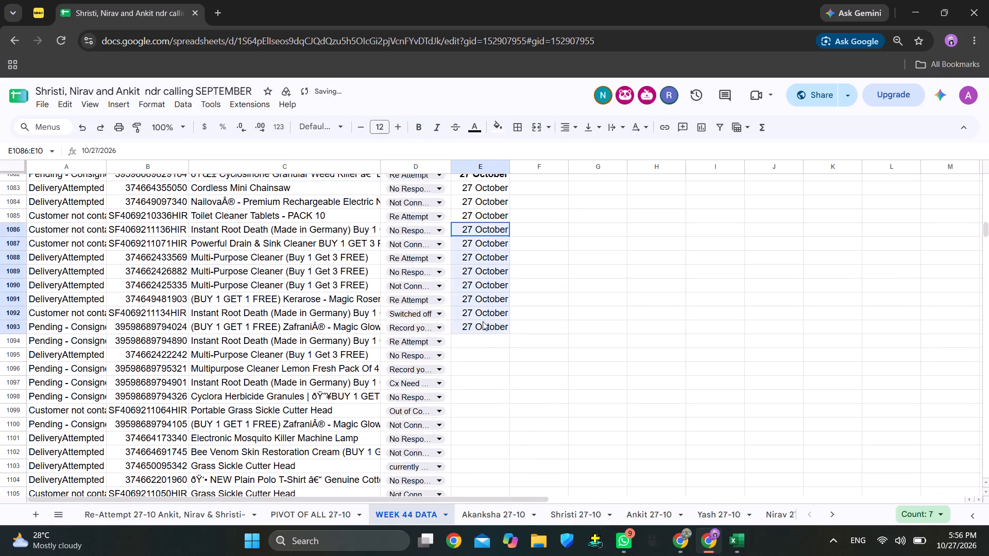
pyautogui.moveTo(483, 321); pyautogui.dragTo(483, 322)
pyautogui.moveTo(510, 334); pyautogui.dragTo(504, 555)
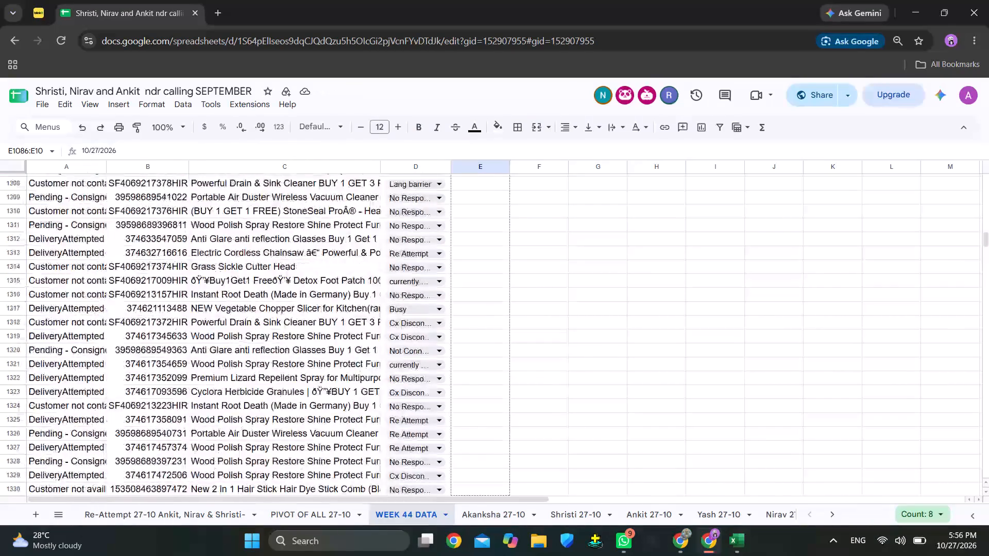
pyautogui.moveTo(504, 555); pyautogui.dragTo(504, 555)
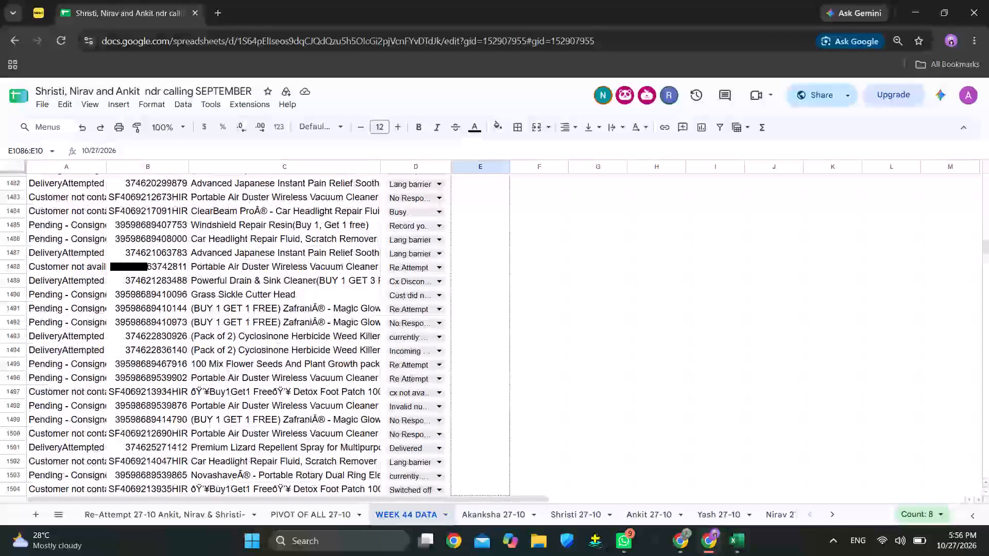
pyautogui.moveTo(504, 555); pyautogui.dragTo(505, 555)
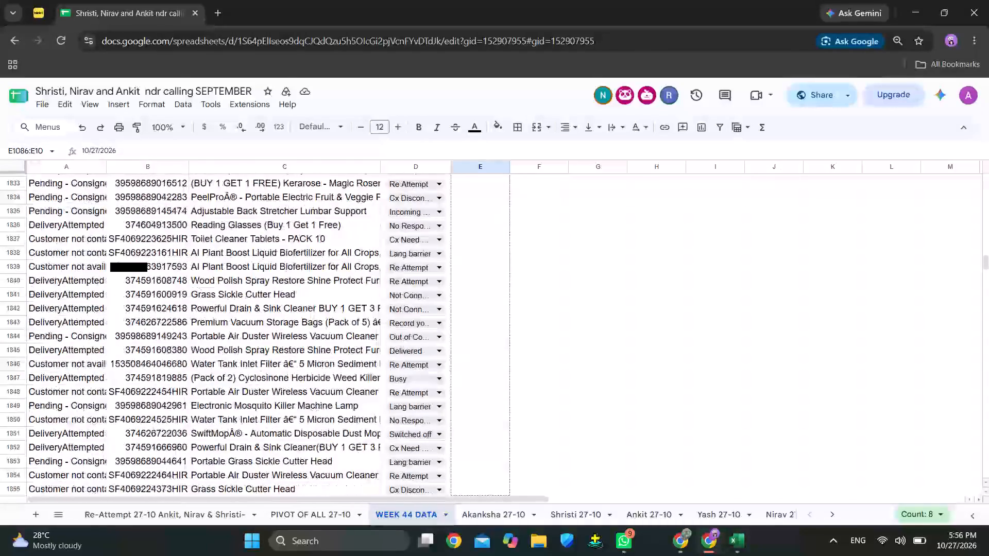
pyautogui.moveTo(505, 555); pyautogui.dragTo(505, 555)
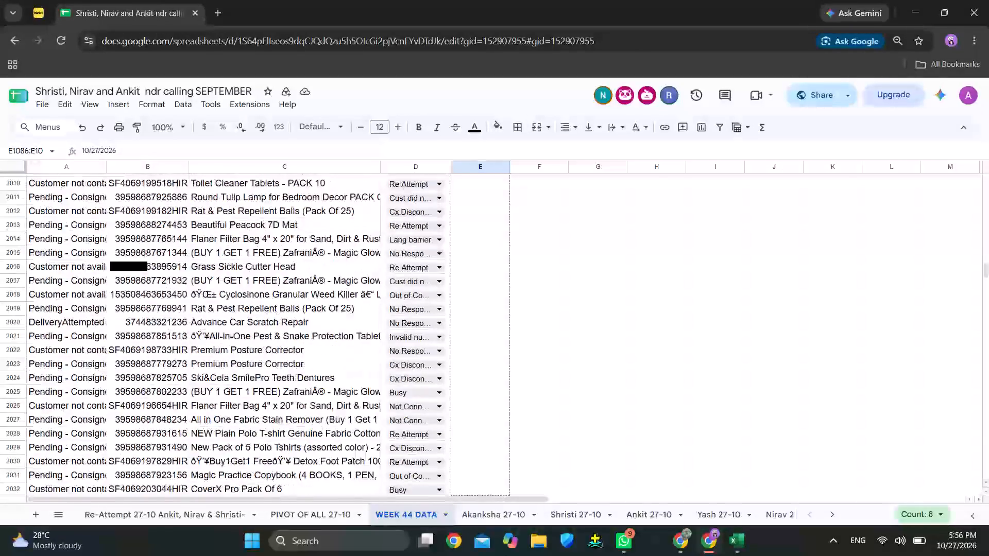
pyautogui.moveTo(505, 555); pyautogui.dragTo(484, 250)
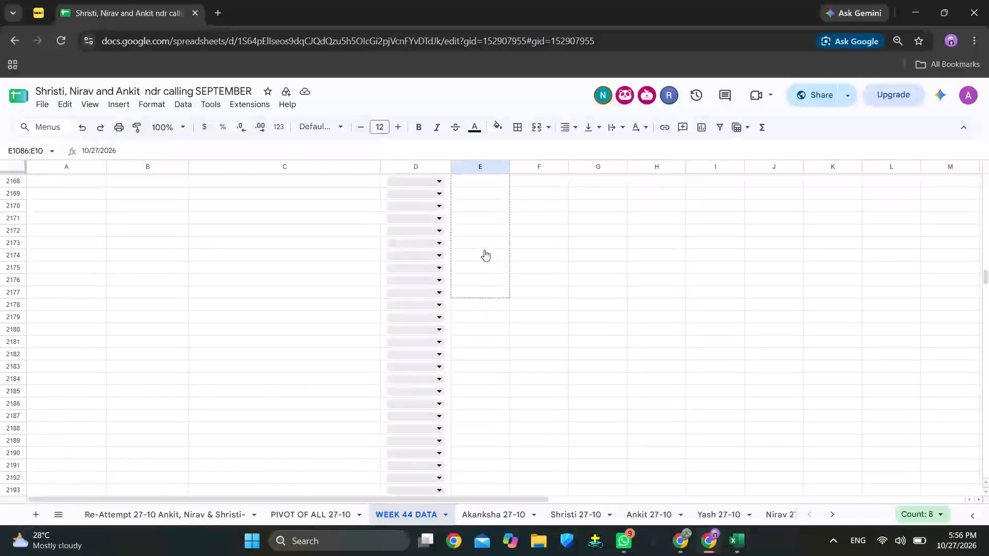
pyautogui.moveTo(484, 250); pyautogui.dragTo(479, 297)
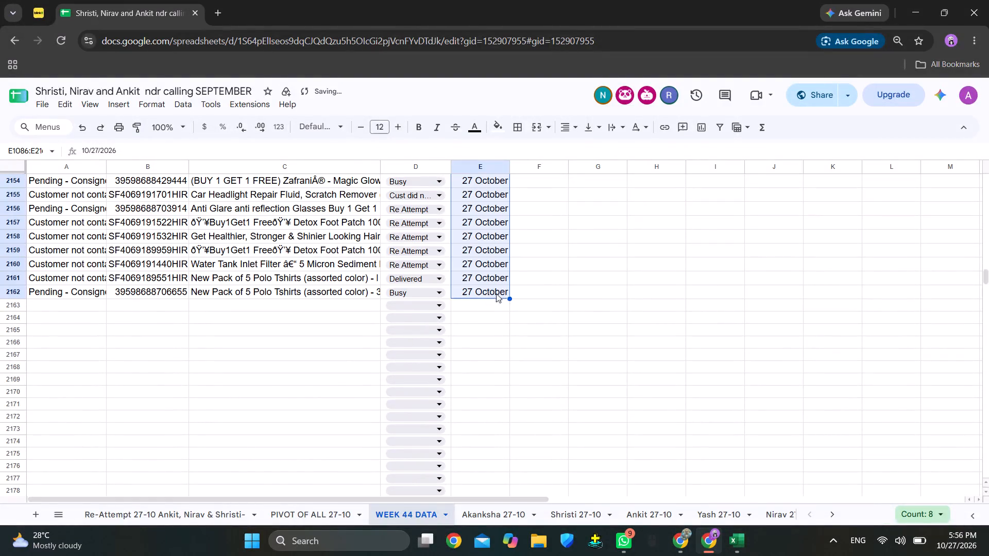
# Extend the dates below the last record with 28 October in E2163 and copy it down to E2177.
pyautogui.click(485, 290)
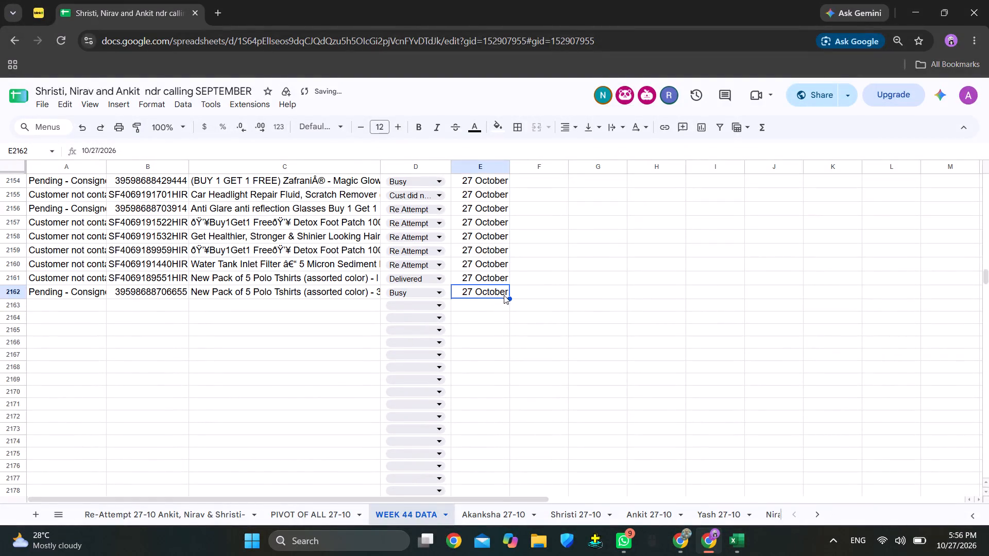
pyautogui.moveTo(511, 298); pyautogui.dragTo(510, 307)
pyautogui.click(491, 306)
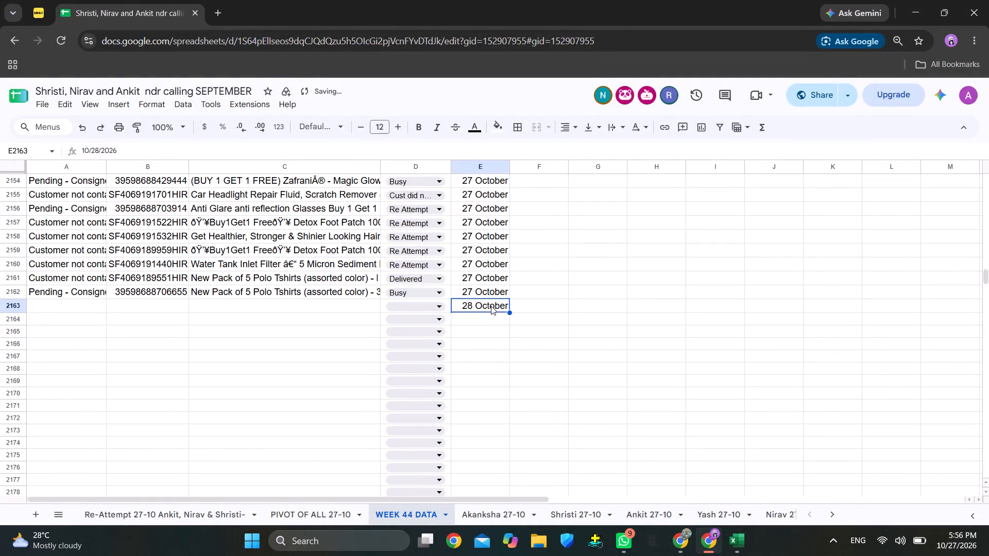
pyautogui.hotkey('ctrl', 'c')
pyautogui.moveTo(487, 314); pyautogui.dragTo(475, 480)
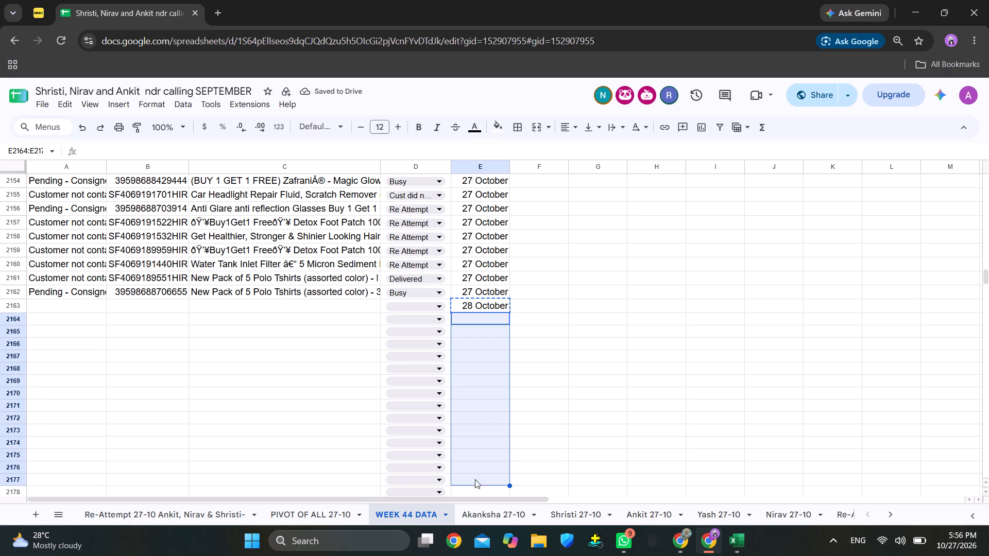
pyautogui.hotkey('ctrl', 'v')
# Make the first two 28 October dates, E2163 and E2164, bold.
pyautogui.moveTo(489, 306); pyautogui.dragTo(489, 319)
pyautogui.hotkey('ctrl', 'b')
pyautogui.click(550, 304)
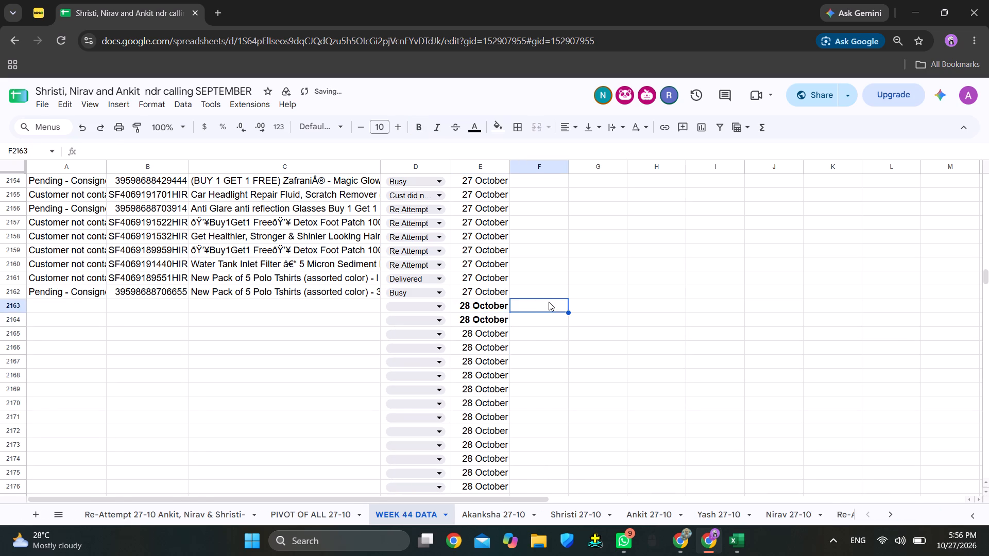
# Check the remarks pivot in PIVOT OF ALL 27-10, the Re-Attempt 27-10 rows and the Akanksha 27-10 sheet.
pyautogui.click(344, 516)
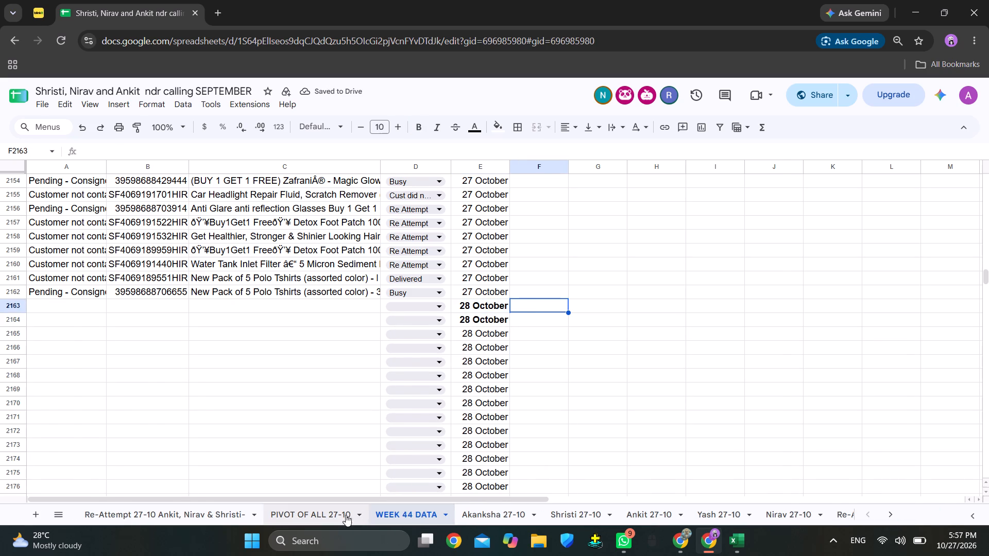
pyautogui.click(667, 200)
pyautogui.press('Escape')
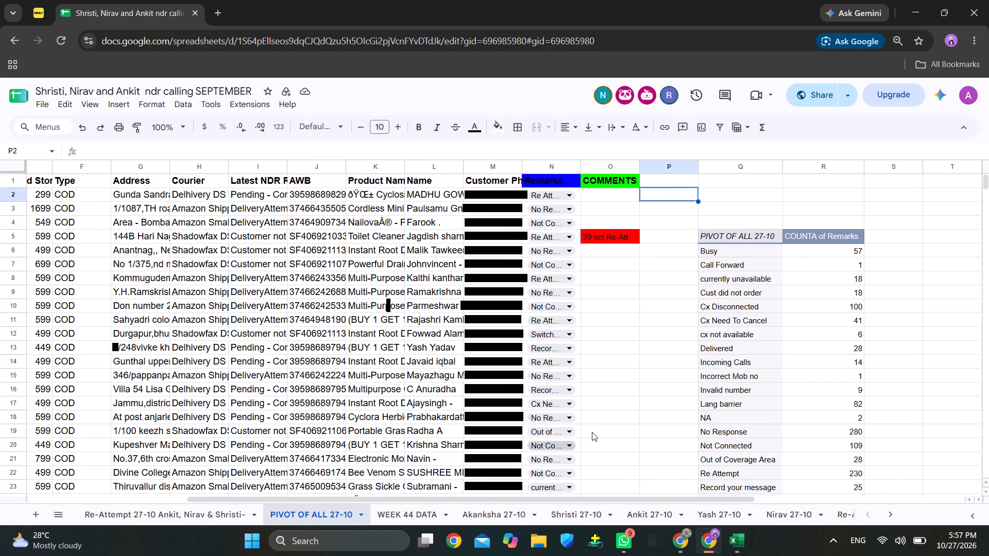
pyautogui.scroll(-1, 592, 432)
pyautogui.click(195, 517)
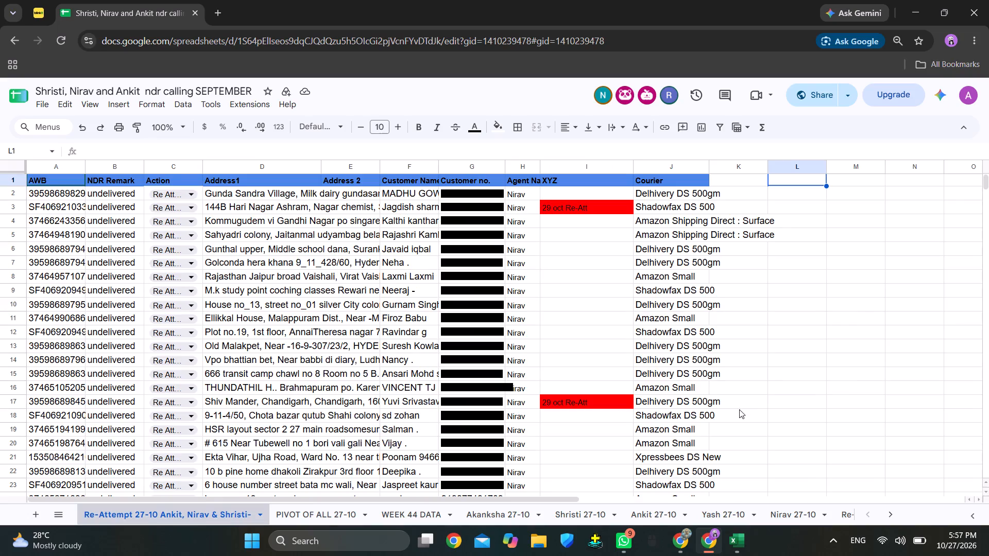
pyautogui.click(488, 516)
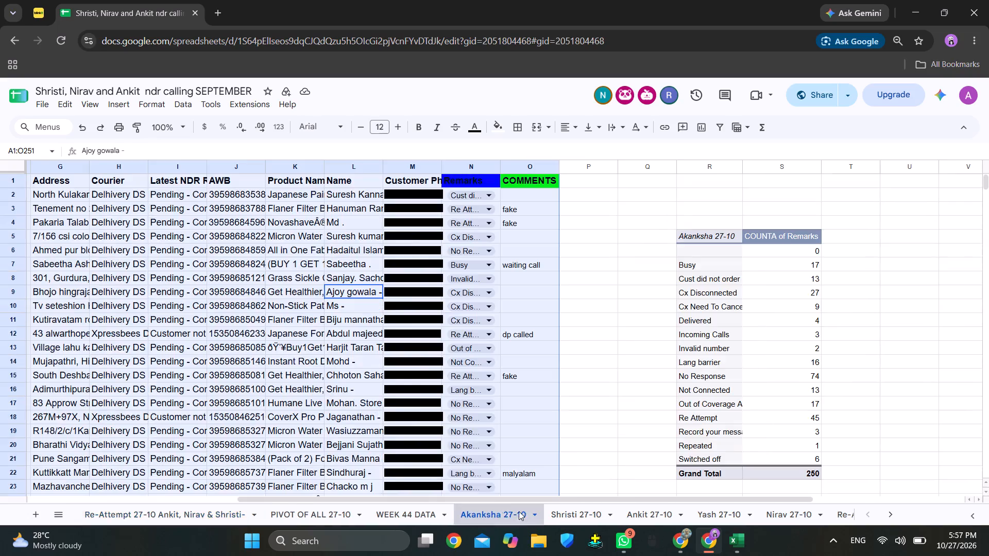
# In the Ankit 27-10 sheet, select all values in the Remarks filter and remove the filter from the column.
pyautogui.click(578, 515)
pyautogui.click(657, 514)
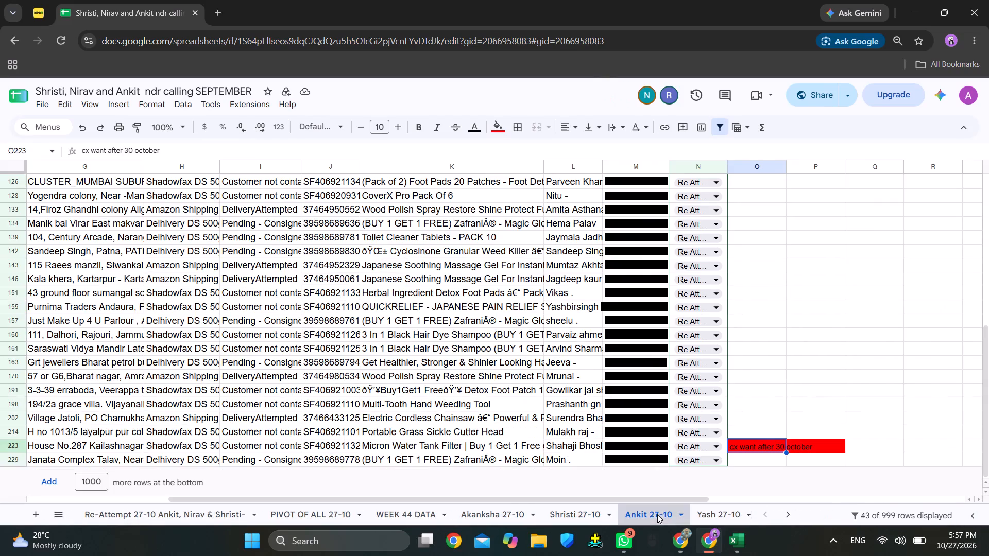
pyautogui.scroll(4, 778, 237)
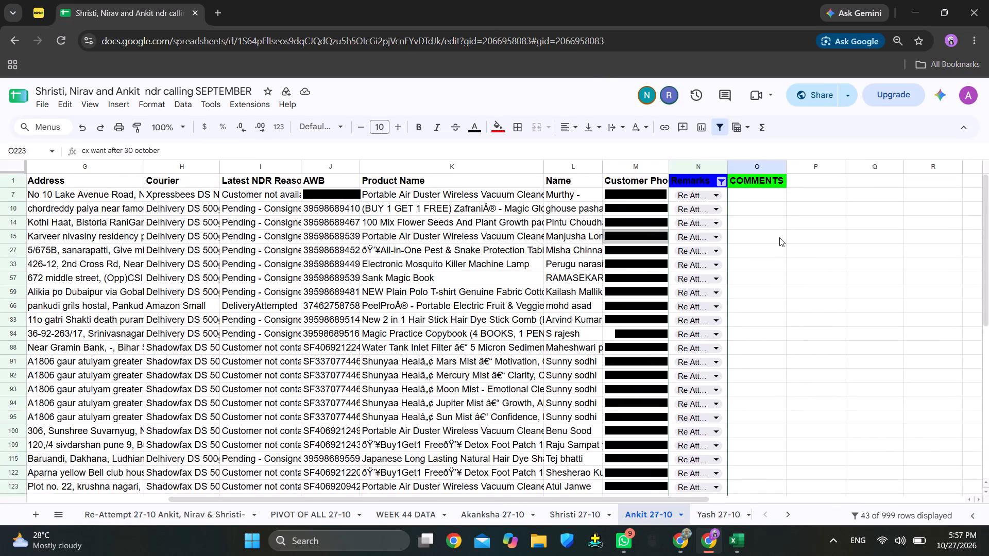
pyautogui.scroll(5, 779, 237)
pyautogui.scroll(-1, 766, 203)
pyautogui.scroll(2, 766, 203)
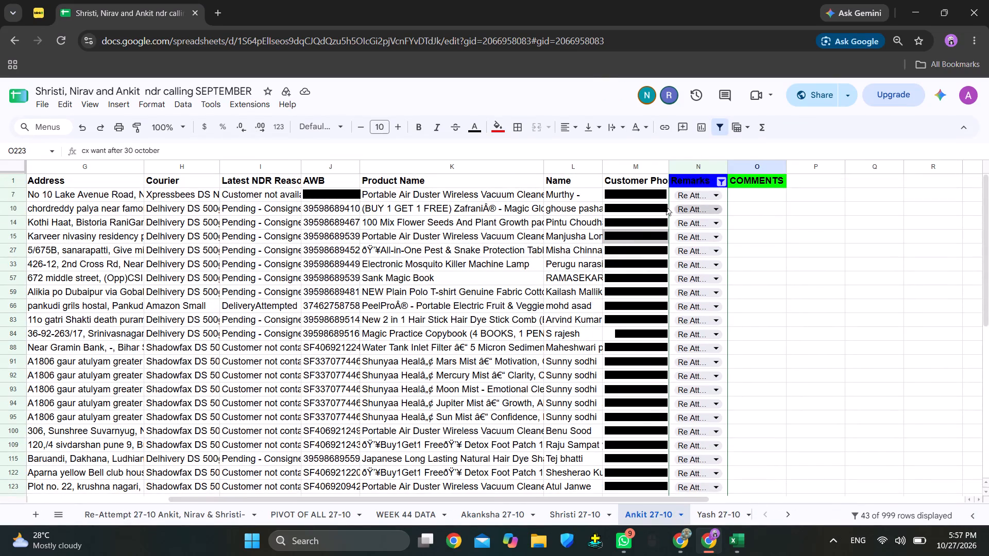
pyautogui.click(723, 178)
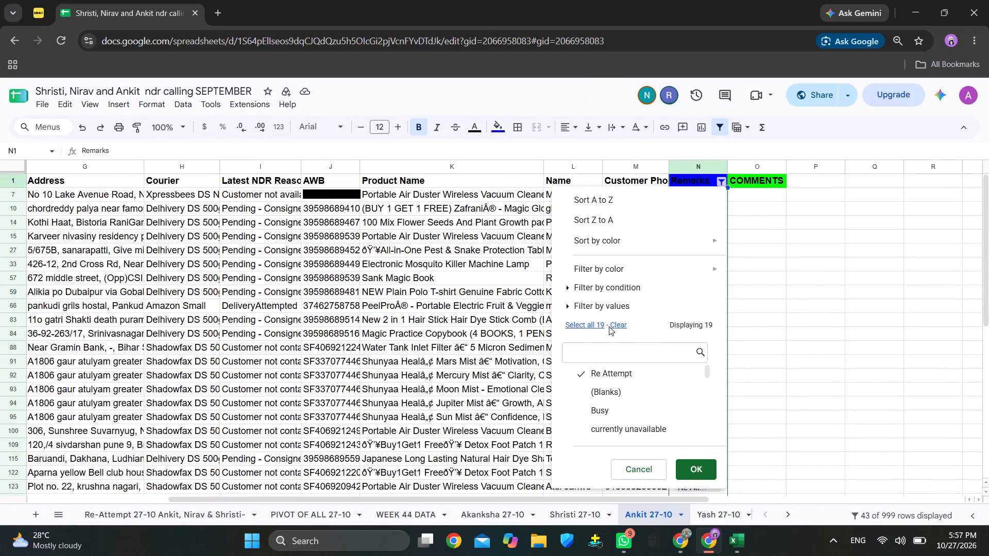
pyautogui.click(594, 324)
pyautogui.click(690, 472)
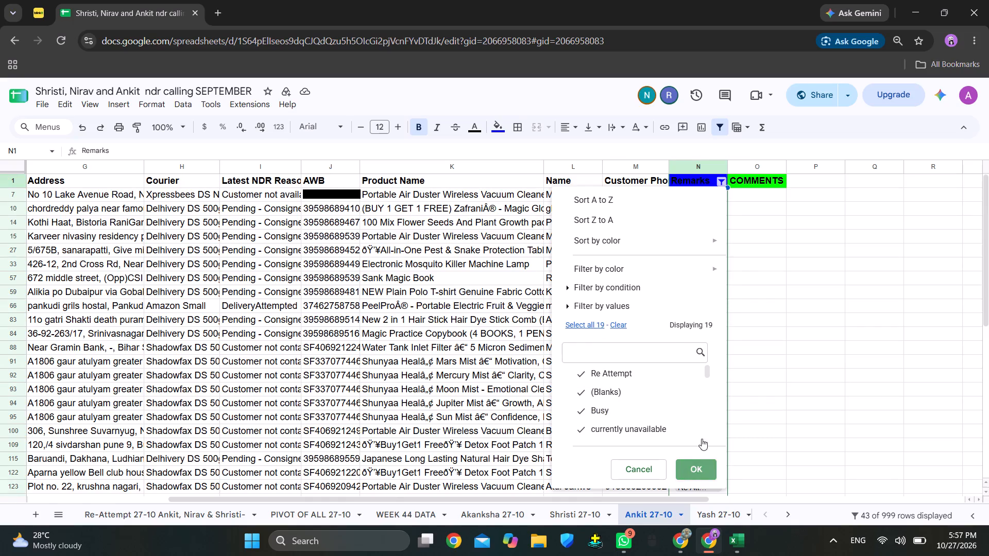
pyautogui.rightClick(700, 163)
pyautogui.click(755, 340)
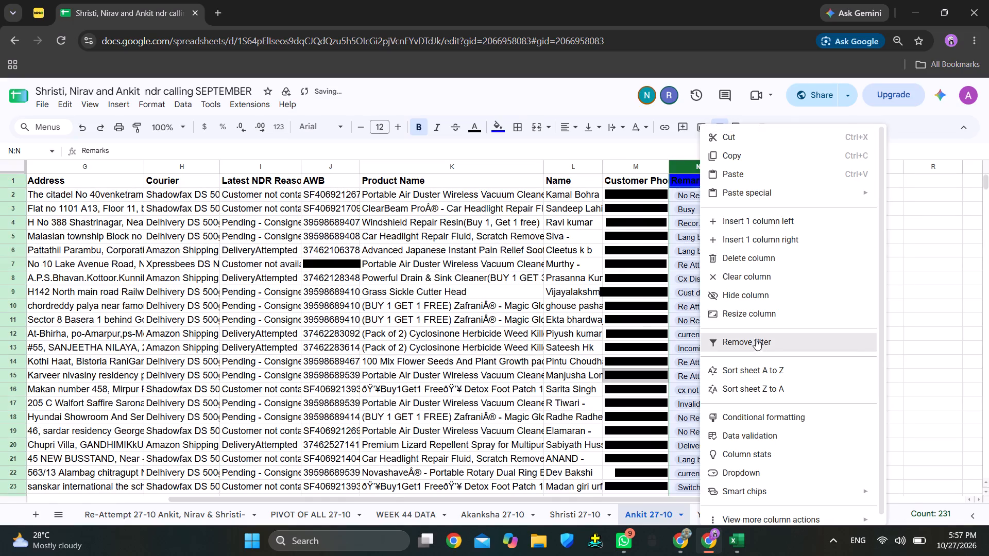
# Open the Yash 27-10 sheet.
pyautogui.click(713, 514)
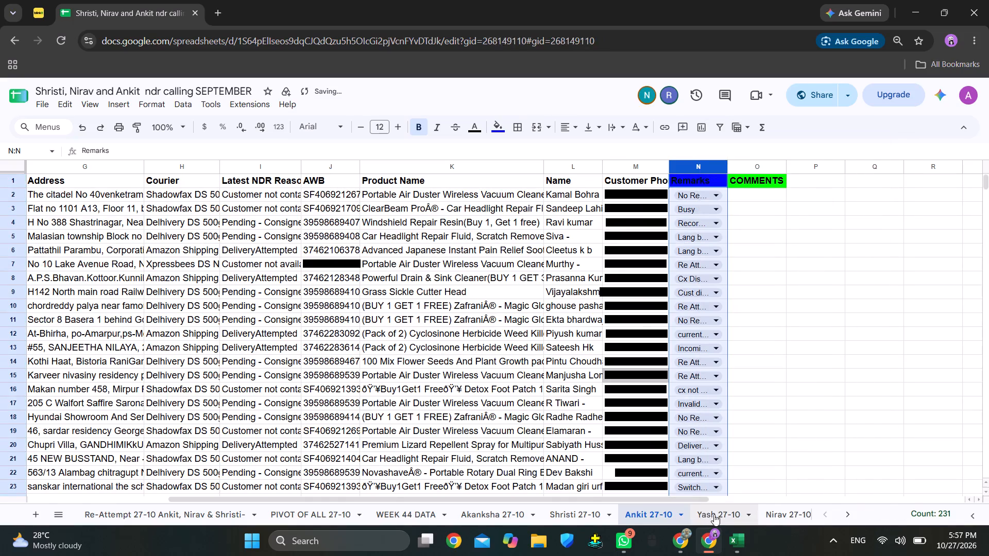
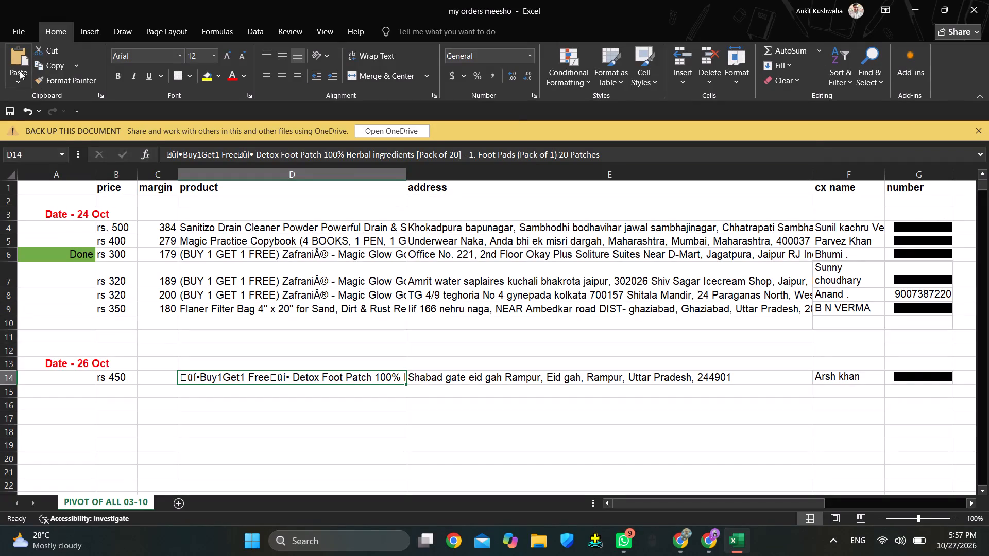
# Save the my orders meesho workbook and close it.
pyautogui.click(9, 110)
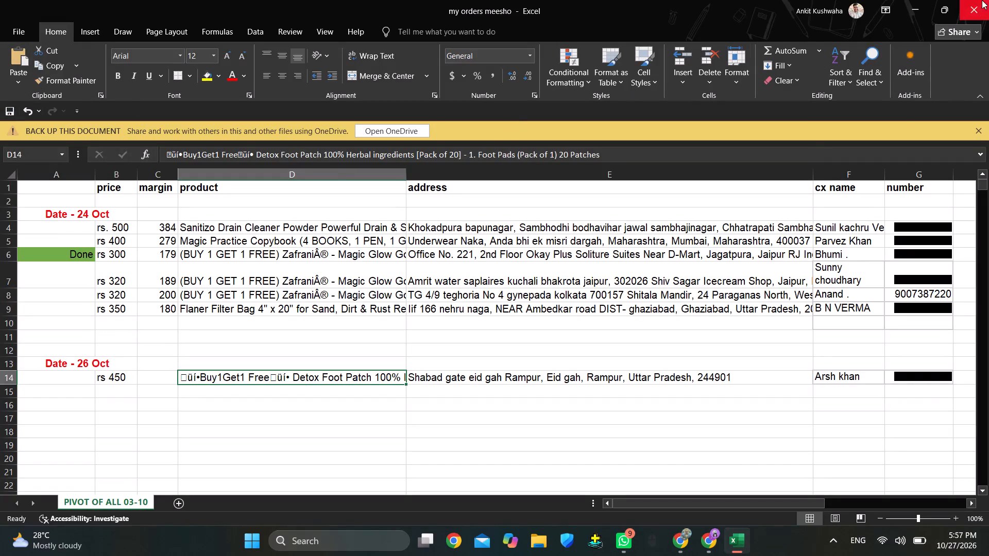
pyautogui.click(976, 5)
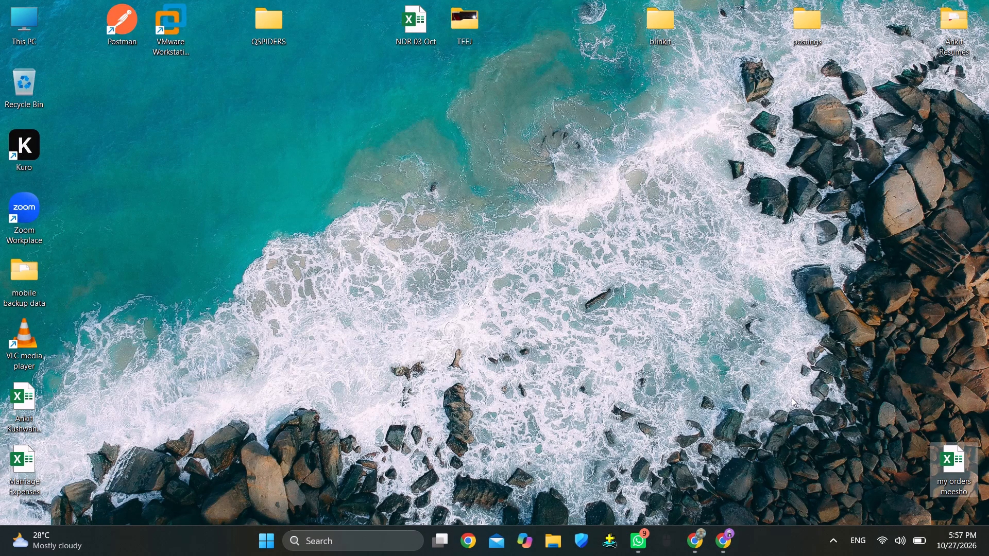
# End the work session on the computer with one of the Windows shut down or sign out options.
pyautogui.press('super+x')
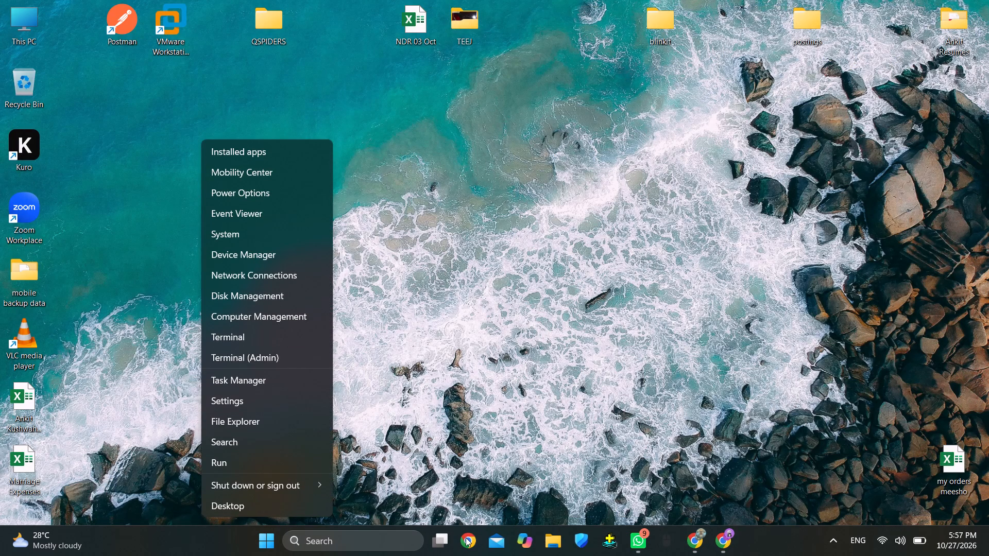
pyautogui.click(281, 485)
pyautogui.click(373, 465)
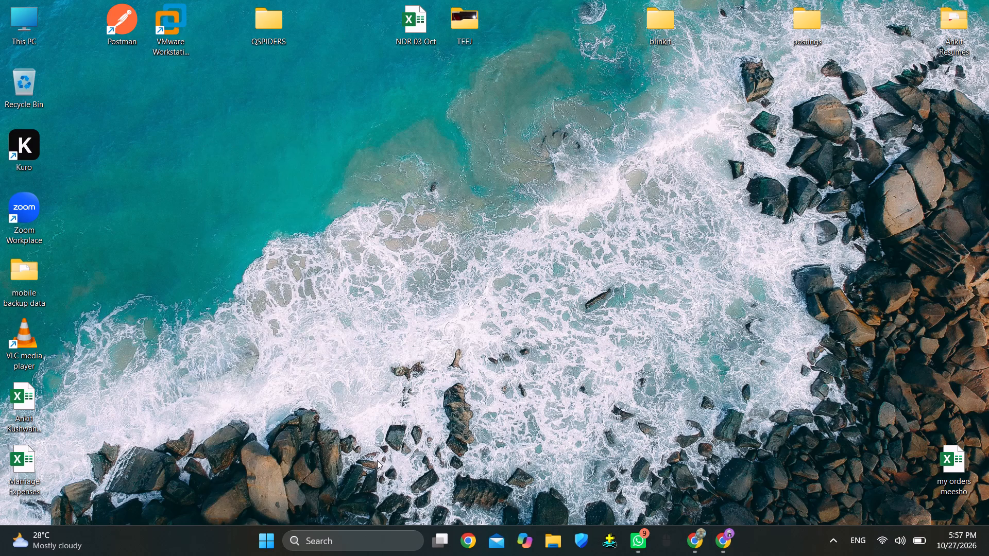